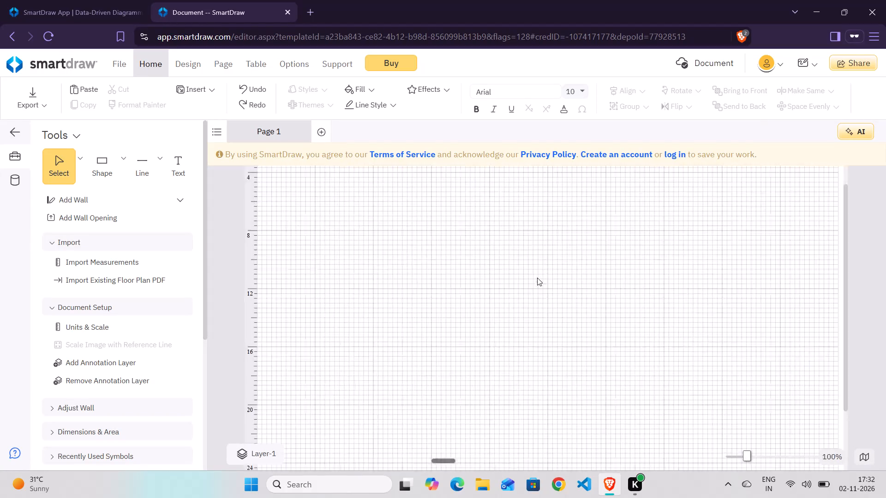
# Draw a horizontal Exterior Wall 6" about 25' 9" long, starting about 3' 11" across and 7' 11" down the page.
pyautogui.rightClick(537, 278)
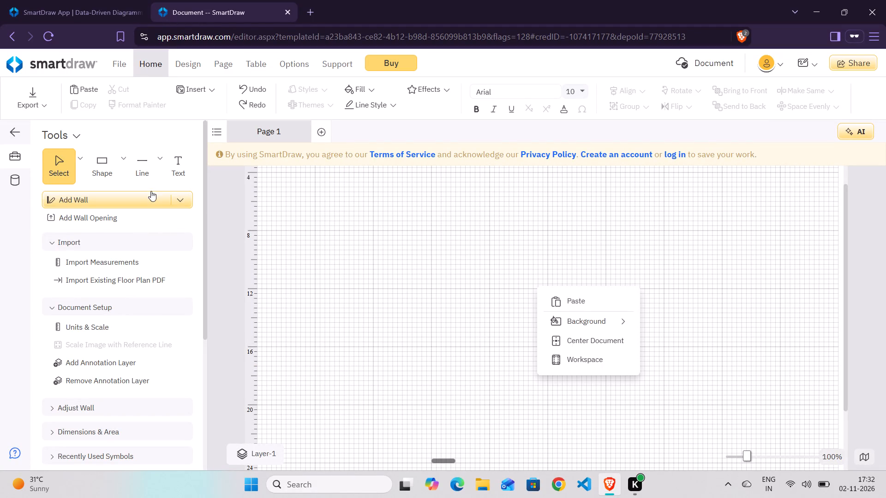
pyautogui.click(191, 194)
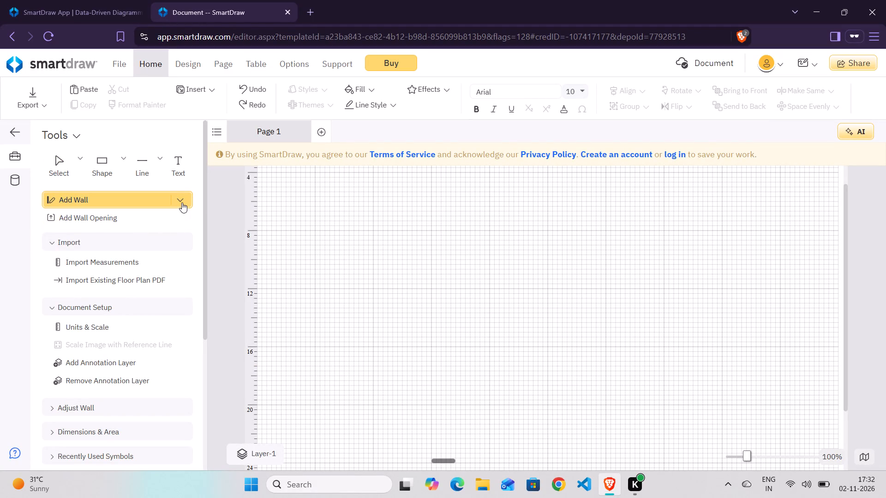
pyautogui.click(182, 202)
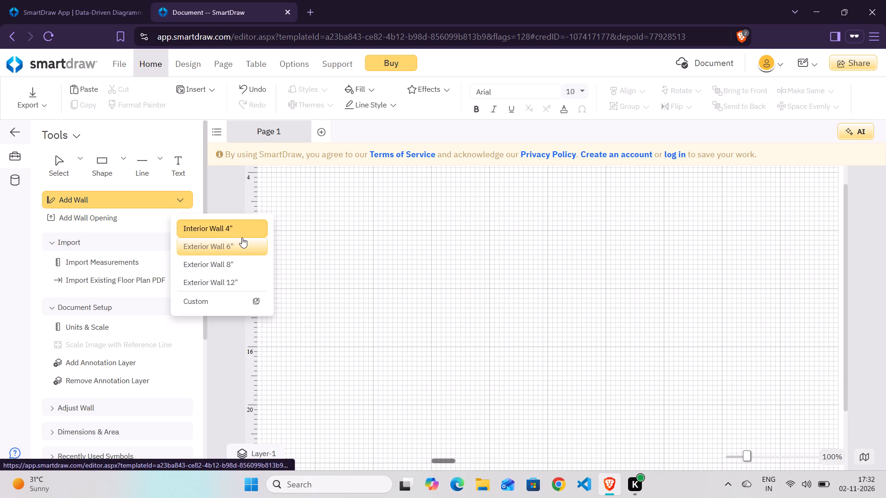
pyautogui.click(242, 237)
pyautogui.hscroll(-4, 517, 349)
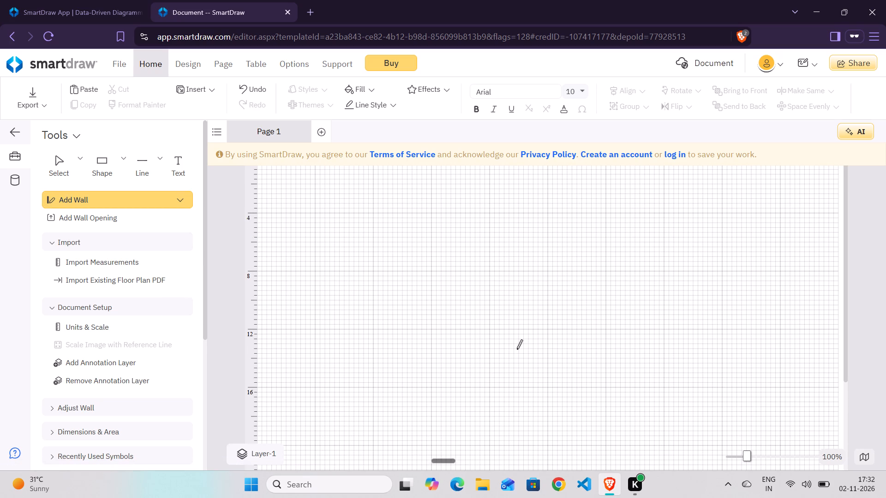
pyautogui.hscroll(-1, 517, 349)
pyautogui.scroll(1, 603, 300)
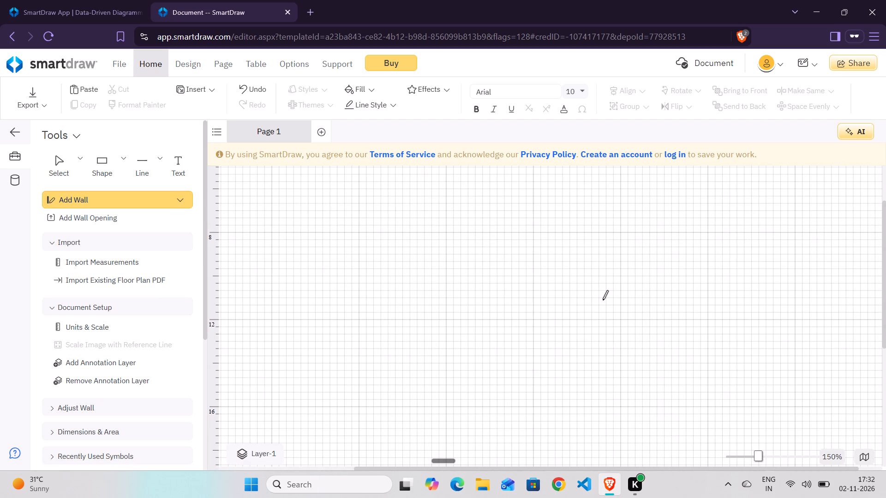
pyautogui.scroll(2, 603, 300)
pyautogui.hscroll(1, 603, 300)
pyautogui.scroll(1, 603, 300)
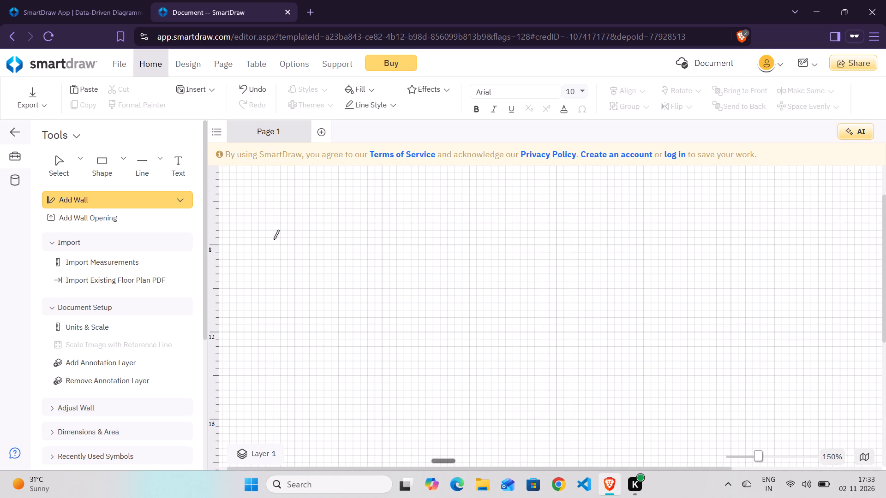
pyautogui.hscroll(-1, 317, 248)
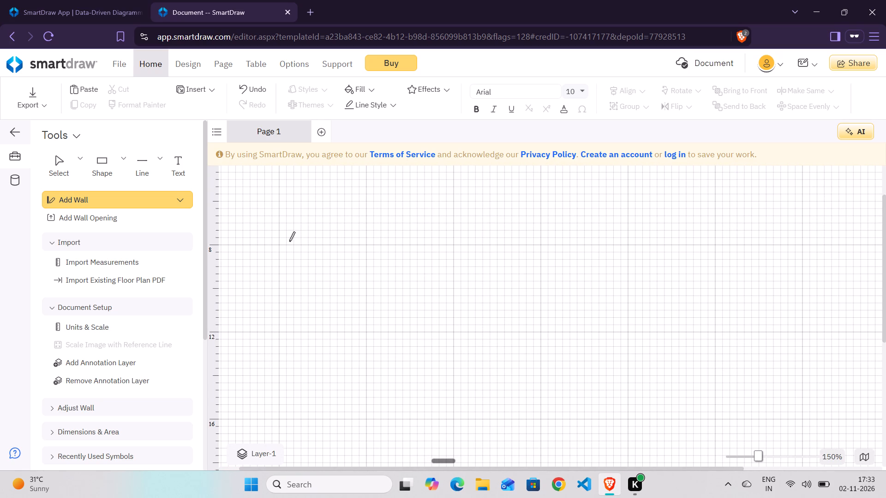
pyautogui.moveTo(277, 243); pyautogui.dragTo(759, 254)
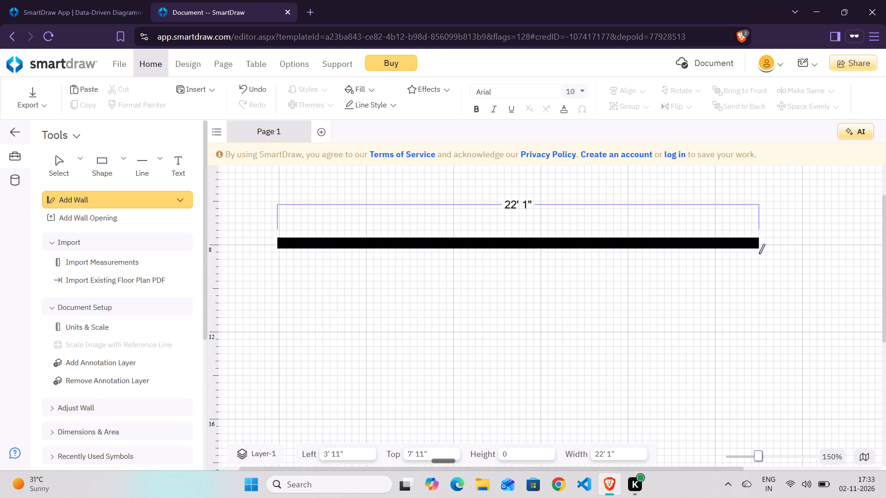
pyautogui.moveTo(759, 254); pyautogui.dragTo(754, 251)
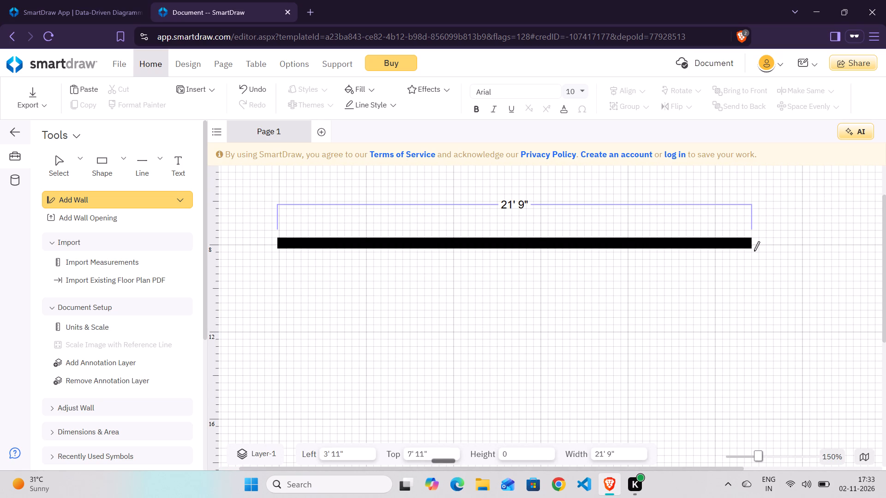
pyautogui.moveTo(754, 251); pyautogui.dragTo(838, 227)
# Extend the horizontal wall from its right end with a straight segment about 4' 5" long.
pyautogui.scroll(1, 770, 265)
pyautogui.scroll(-1, 770, 265)
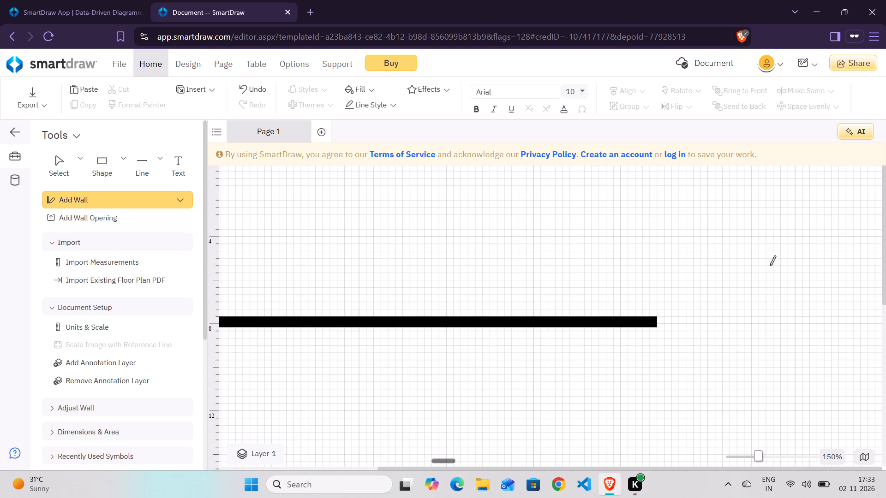
pyautogui.scroll(-1, 770, 265)
pyautogui.hscroll(1, 770, 265)
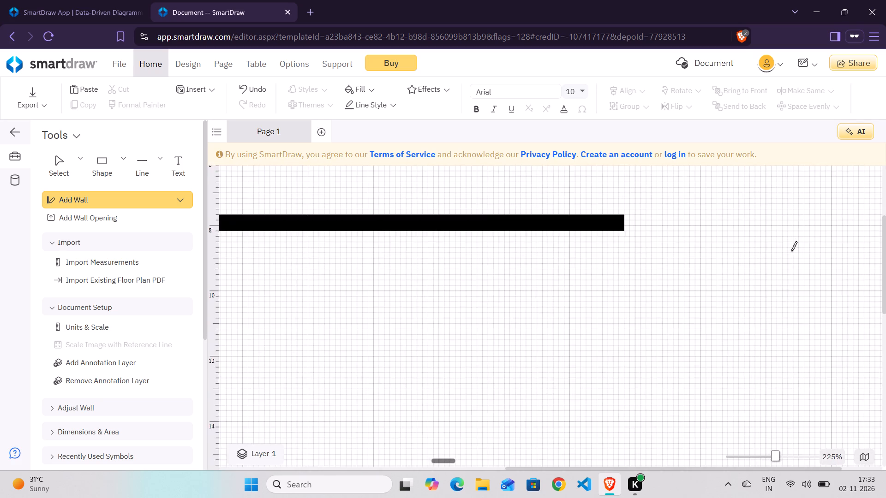
pyautogui.hscroll(7, 791, 251)
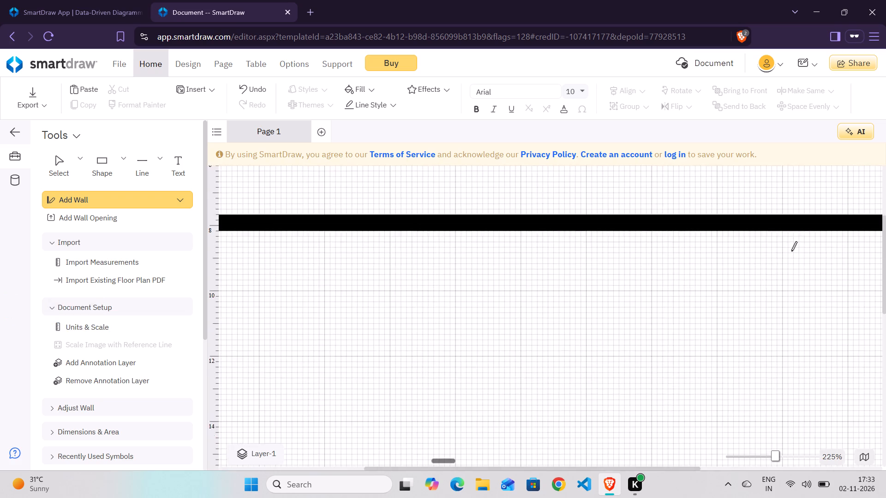
pyautogui.hscroll(-1, 791, 251)
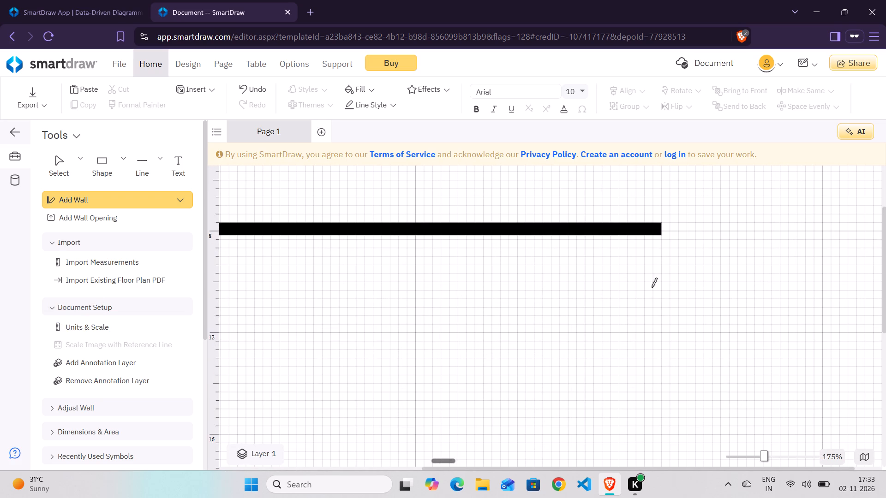
pyautogui.hscroll(-4, 634, 292)
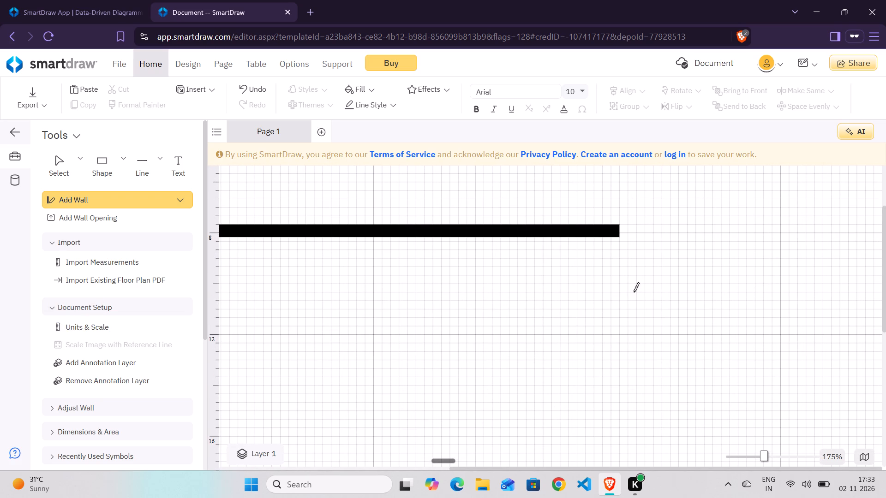
pyautogui.scroll(1, 634, 292)
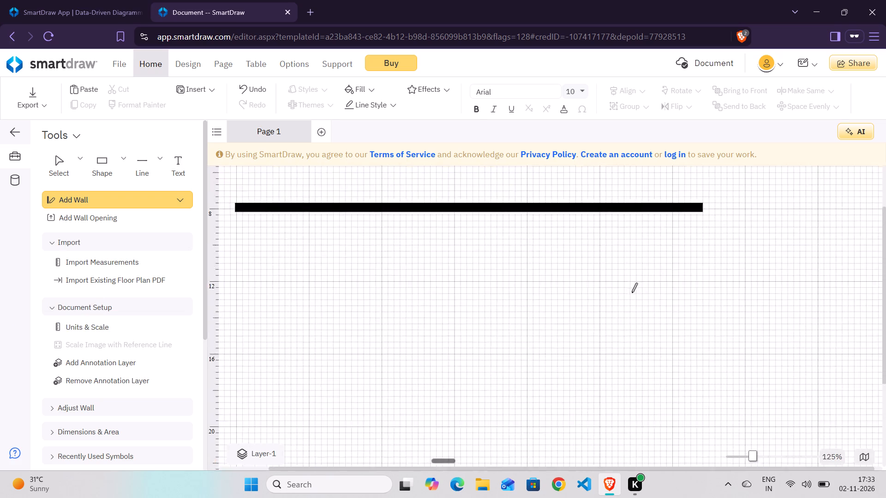
pyautogui.scroll(4, 702, 276)
pyautogui.scroll(-2, 702, 276)
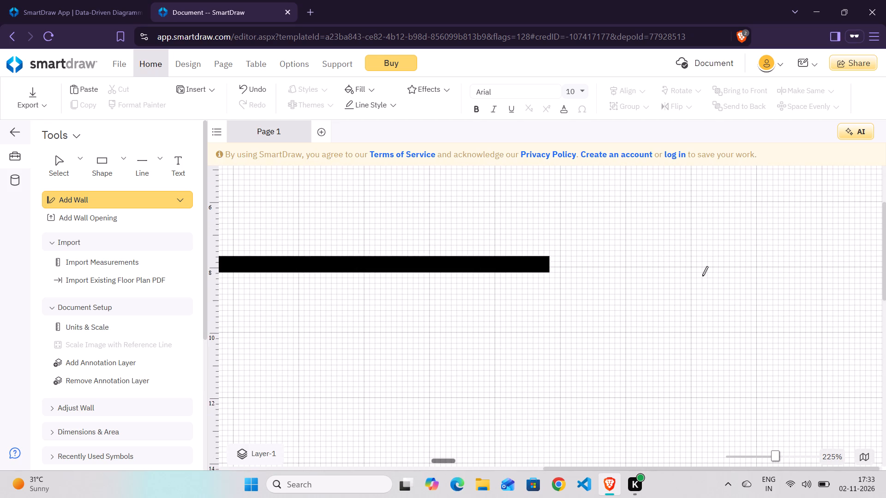
pyautogui.hscroll(-8, 702, 276)
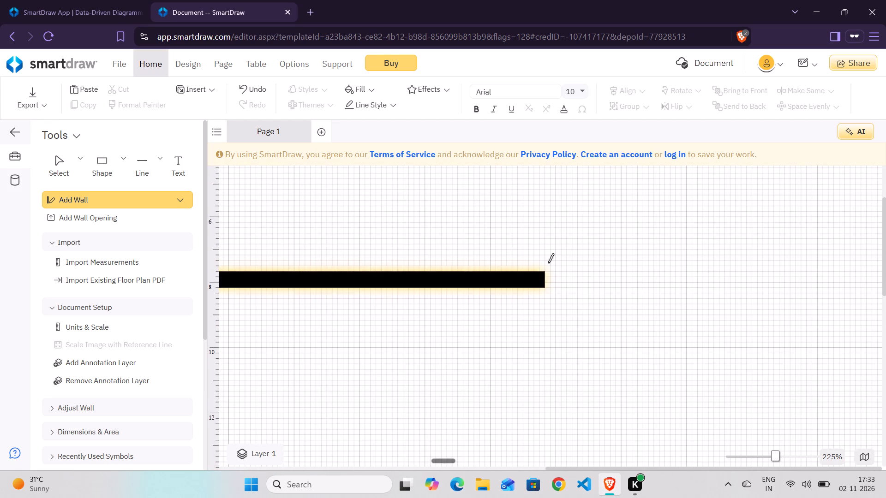
pyautogui.moveTo(544, 279); pyautogui.dragTo(690, 268)
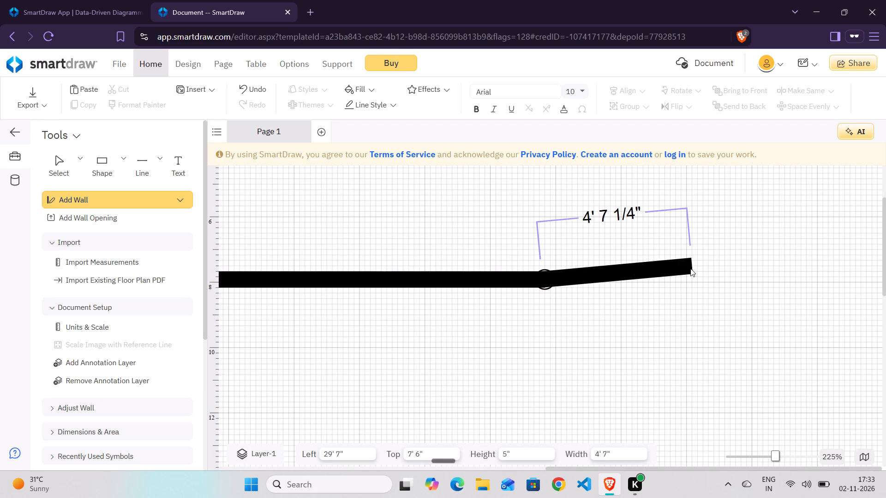
pyautogui.moveTo(690, 268); pyautogui.dragTo(687, 282)
# Draw an Exterior Wall 6" about 8' 1" long straight down from the right end of the horizontal wall.
pyautogui.click(689, 314)
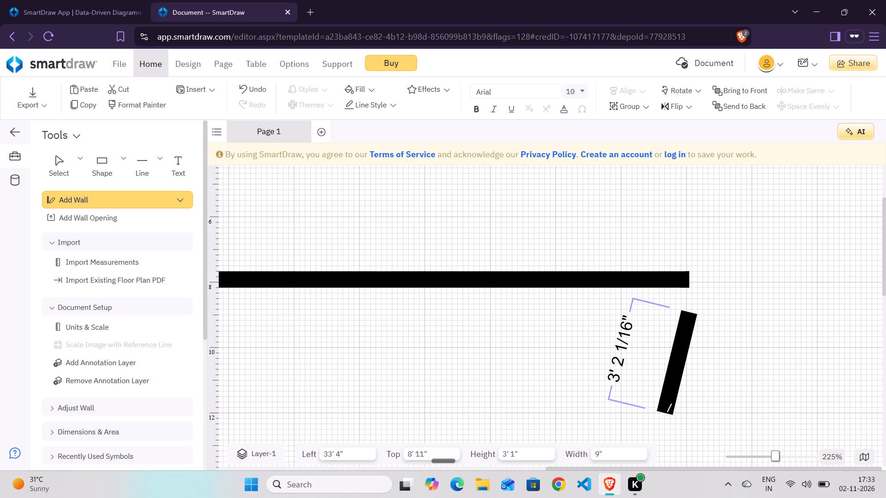
pyautogui.click(142, 166)
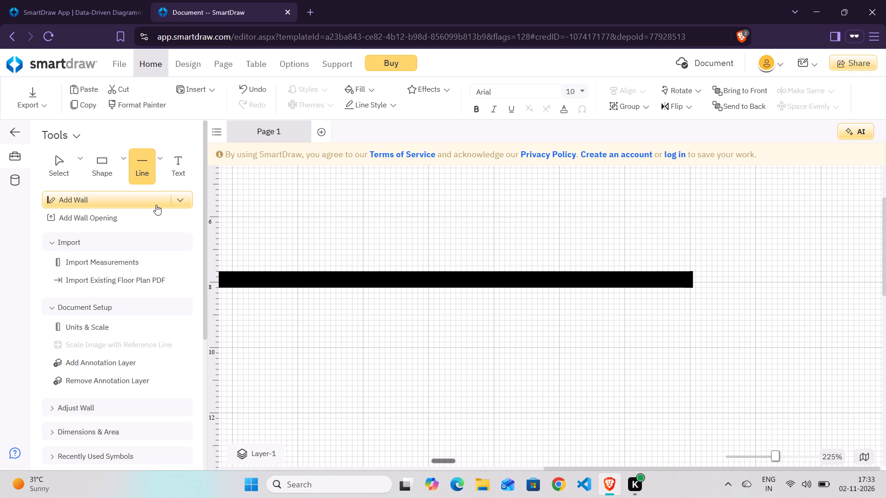
pyautogui.click(174, 199)
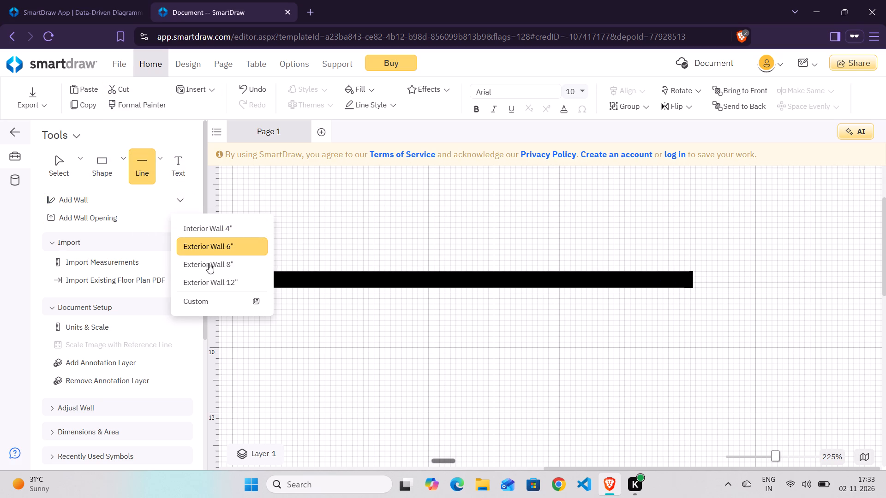
pyautogui.click(239, 245)
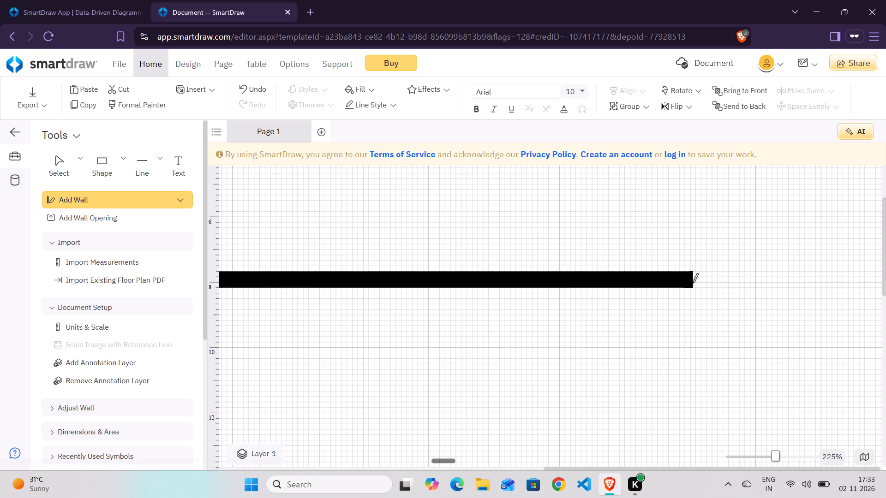
pyautogui.moveTo(689, 278); pyautogui.dragTo(688, 436)
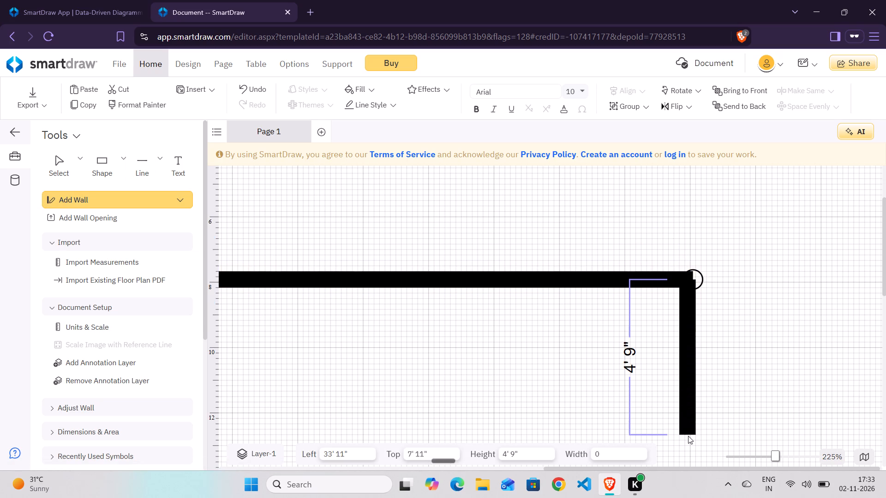
pyautogui.moveTo(688, 436); pyautogui.dragTo(689, 497)
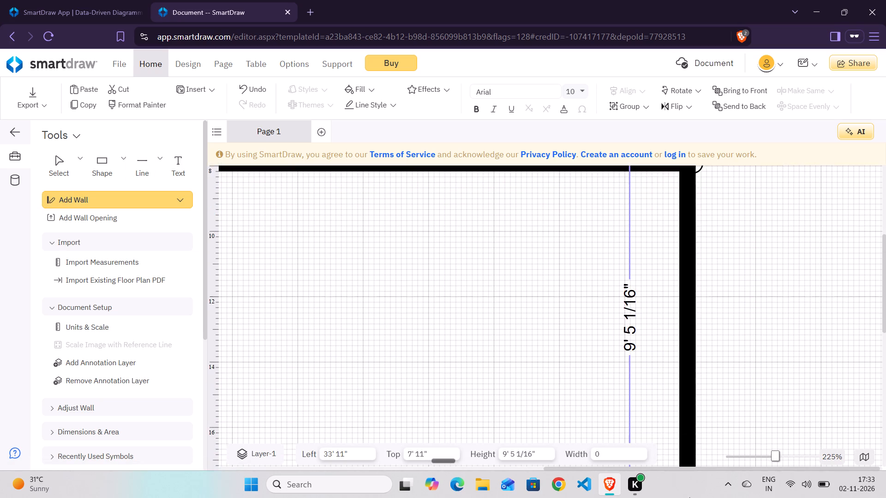
pyautogui.moveTo(689, 497); pyautogui.dragTo(686, 393)
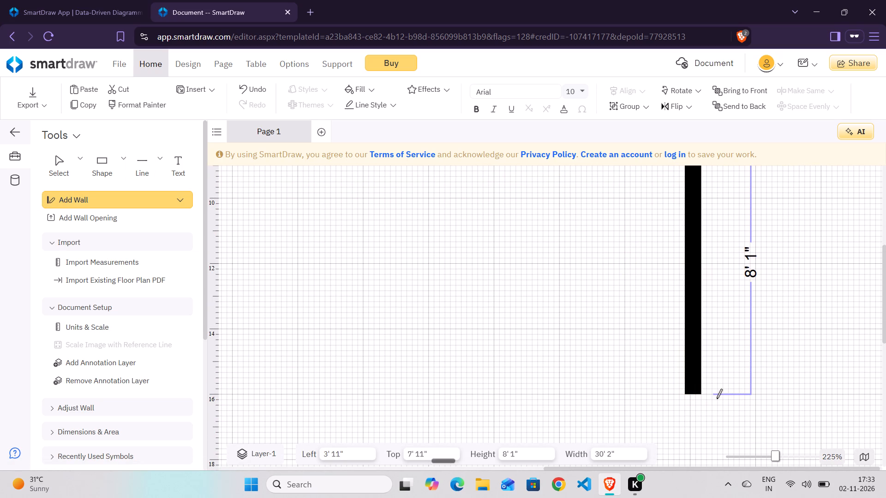
# Draw a horizontal exterior wall about 19' 11" long, running right from the lower end of the vertical wall.
pyautogui.moveTo(694, 390); pyautogui.dragTo(885, 399)
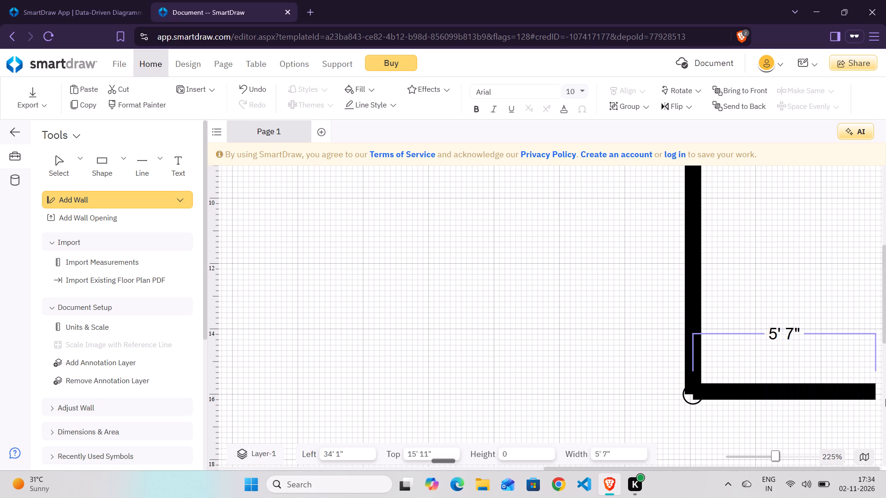
pyautogui.moveTo(885, 399); pyautogui.dragTo(881, 399)
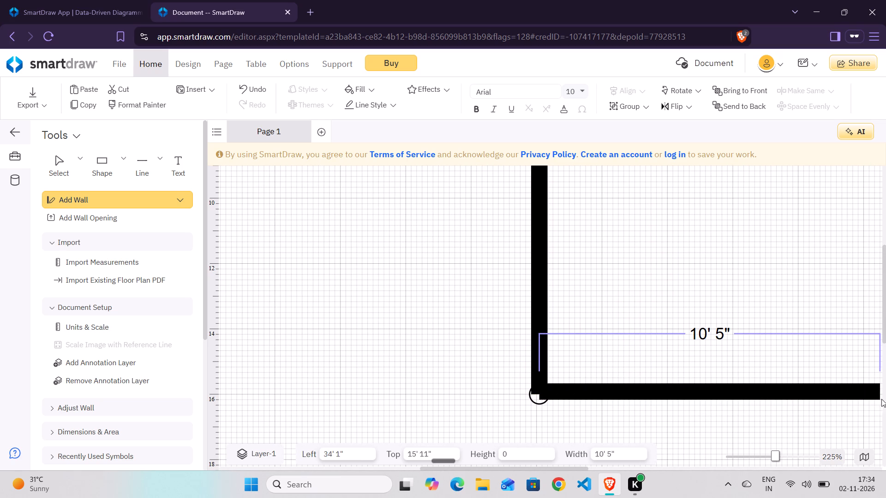
pyautogui.moveTo(881, 399); pyautogui.dragTo(795, 404)
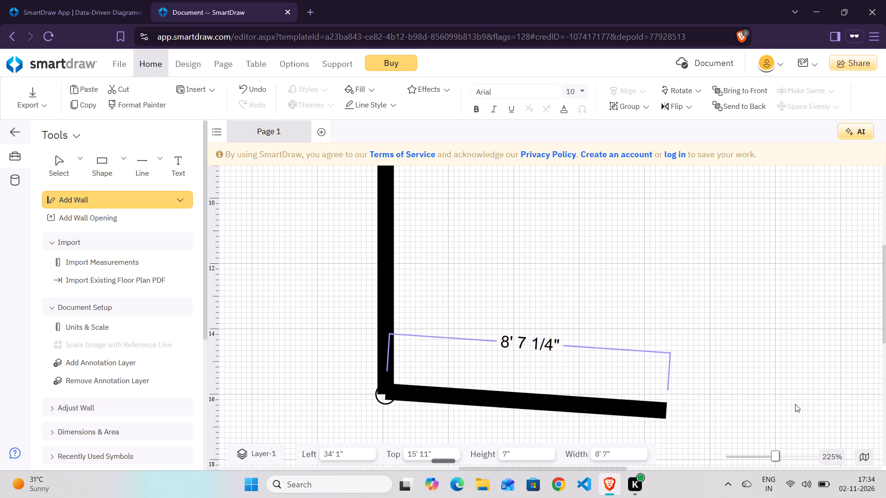
pyautogui.moveTo(795, 404); pyautogui.dragTo(885, 402)
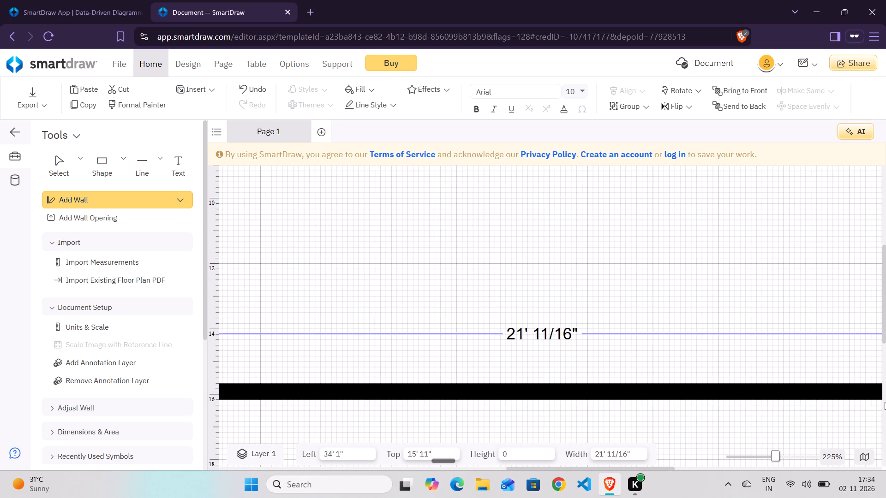
pyautogui.moveTo(885, 402); pyautogui.dragTo(862, 397)
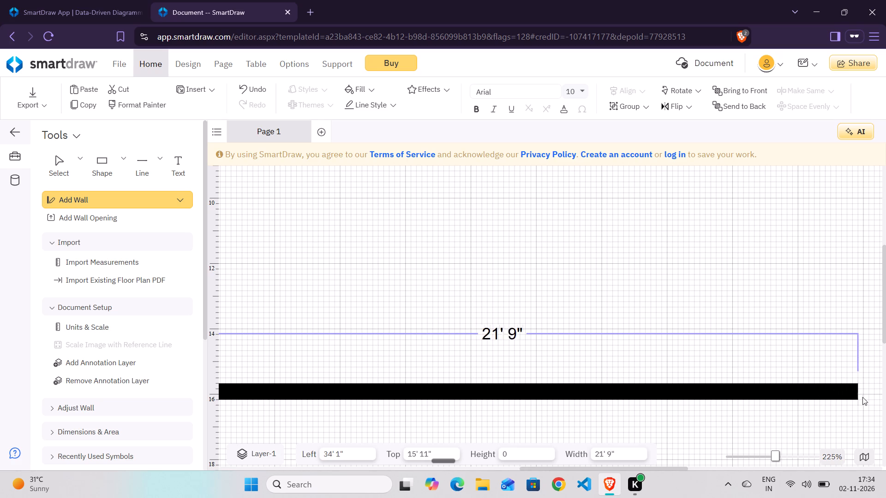
pyautogui.moveTo(862, 397); pyautogui.dragTo(796, 390)
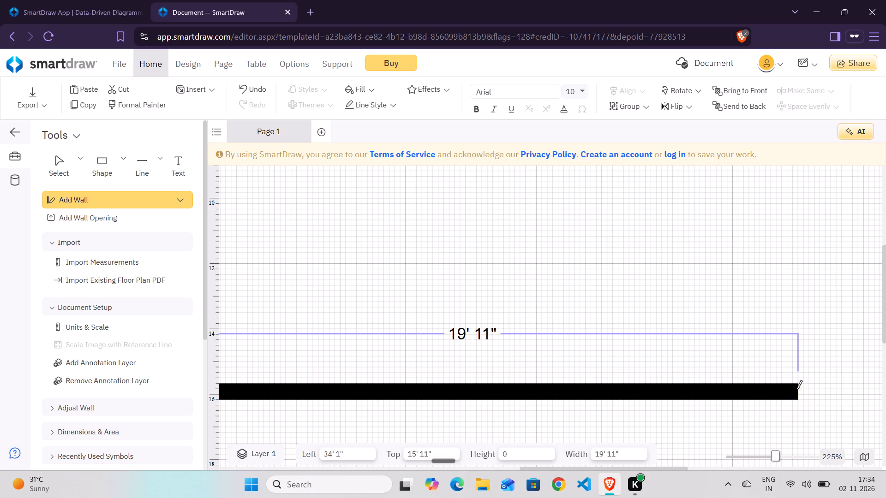
# Draw an exterior wall about 18' 1" long straight down from the left end of the top horizontal wall.
pyautogui.hscroll(4, 585, 286)
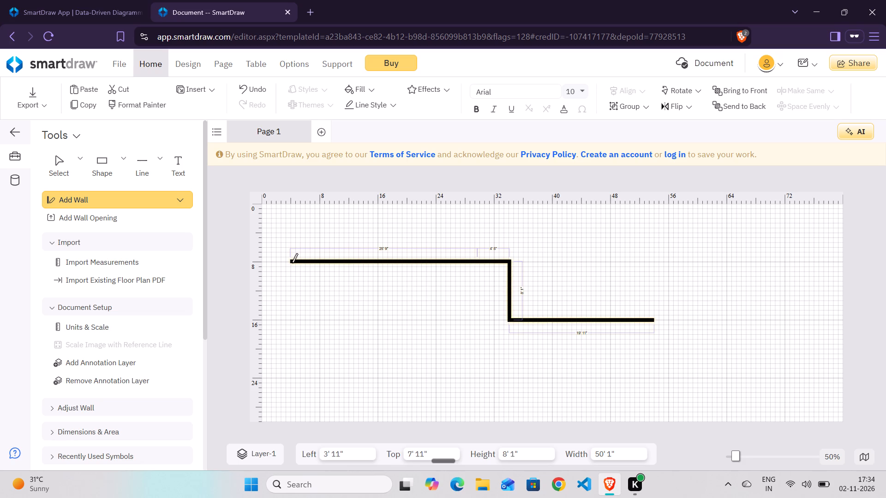
pyautogui.hscroll(2, 353, 297)
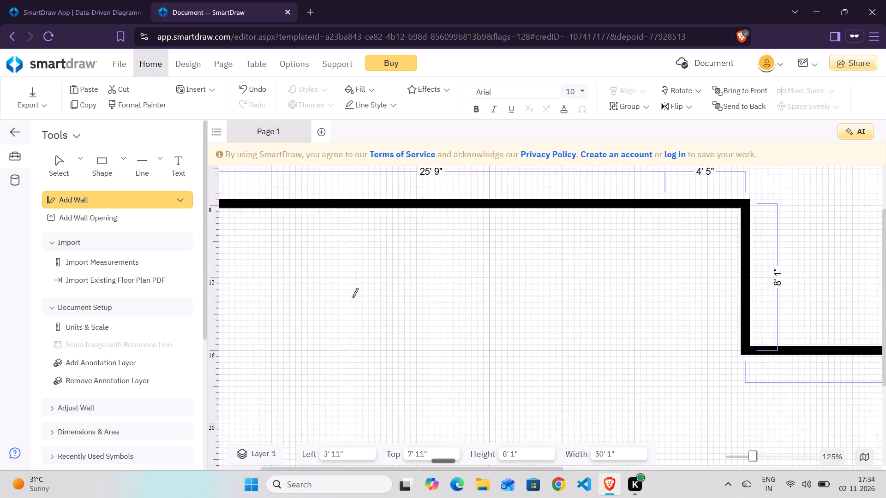
pyautogui.hscroll(5, 246, 273)
pyautogui.scroll(1, 246, 273)
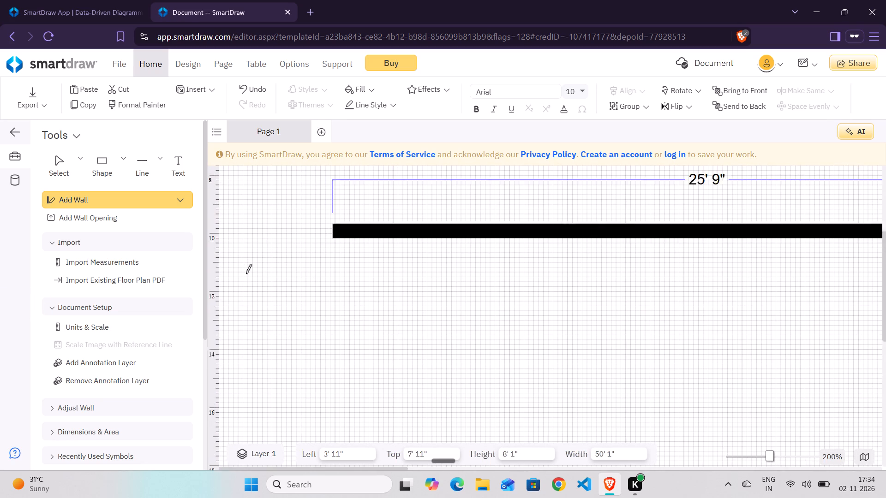
pyautogui.scroll(1, 246, 273)
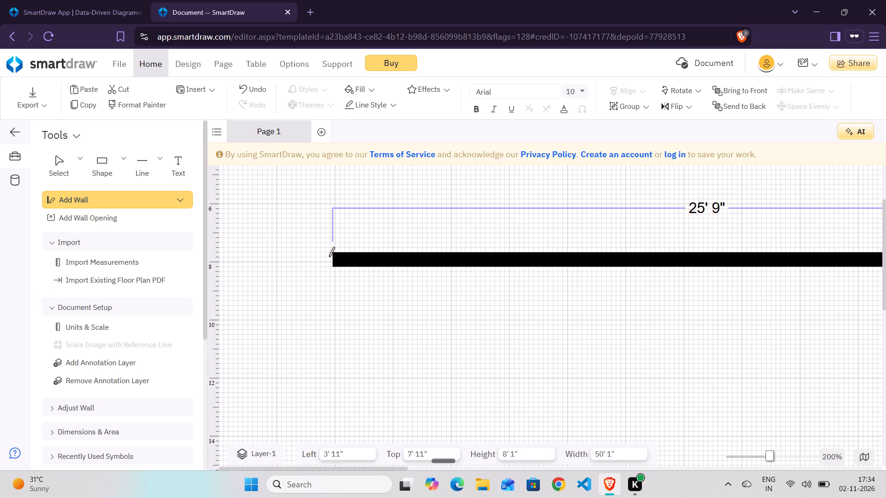
pyautogui.moveTo(333, 259); pyautogui.dragTo(329, 471)
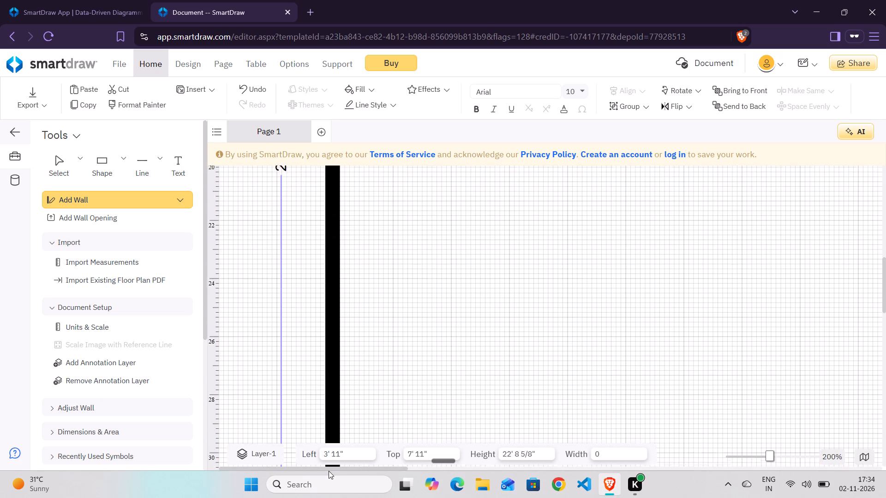
pyautogui.moveTo(329, 471); pyautogui.dragTo(333, 422)
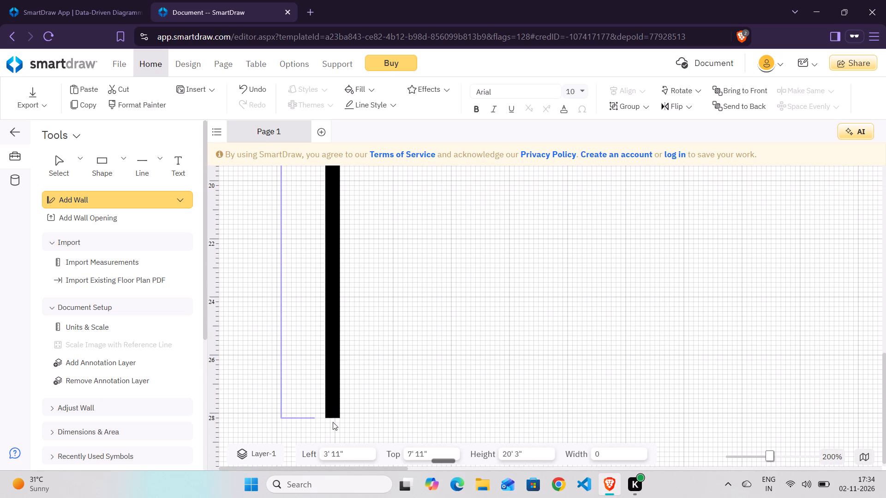
pyautogui.moveTo(333, 422); pyautogui.dragTo(334, 354)
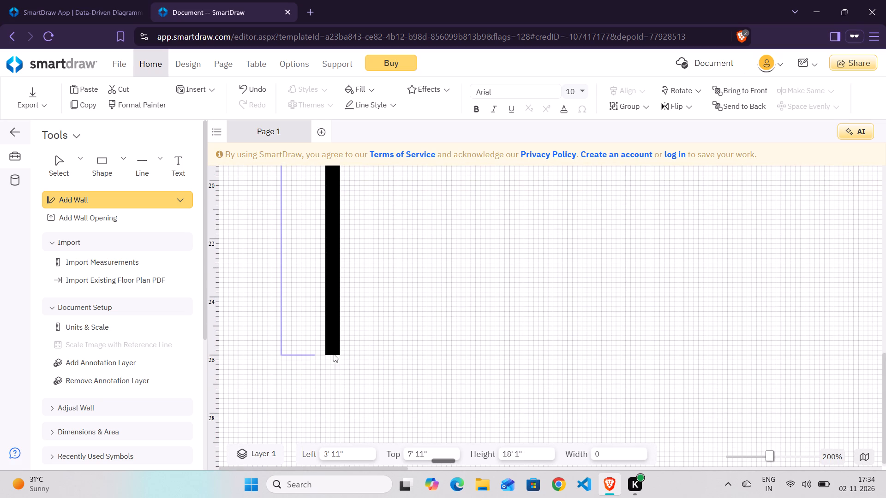
# Draw an exterior wall about 32' 3" long straight down from the right end of the 19' 11" horizontal wall.
pyautogui.hscroll(-4, 551, 331)
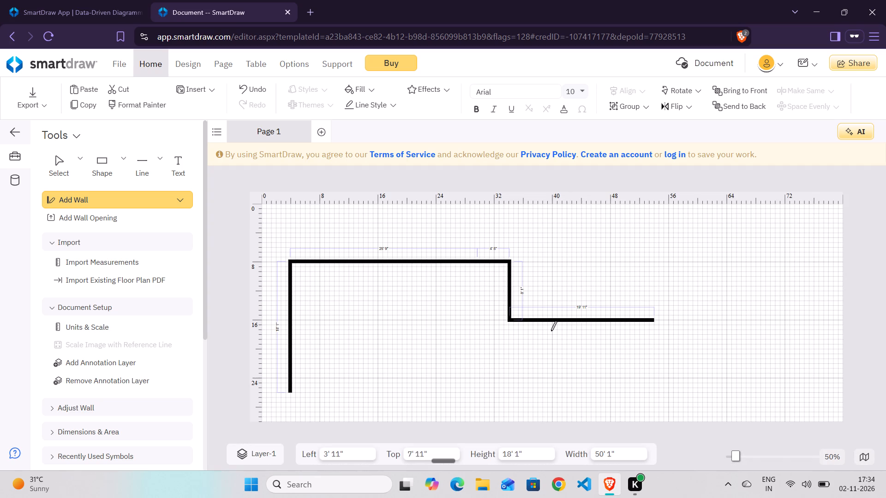
pyautogui.moveTo(653, 319); pyautogui.dragTo(660, 418)
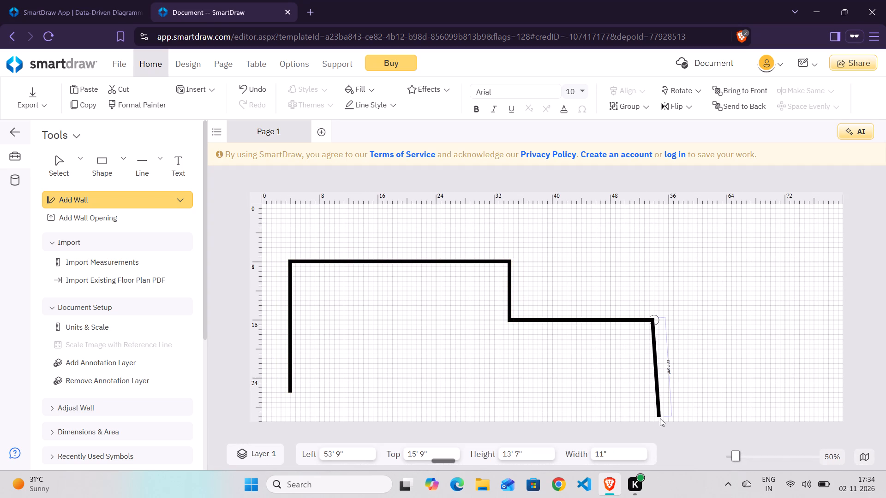
pyautogui.moveTo(660, 418); pyautogui.dragTo(649, 364)
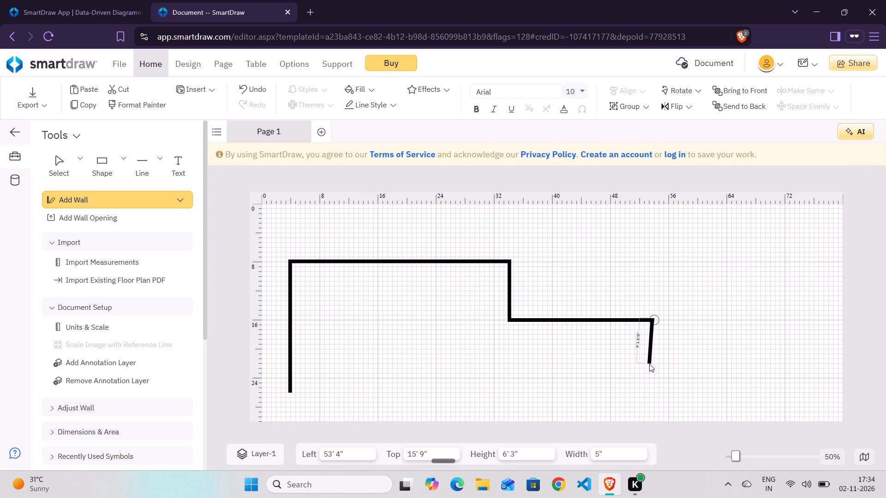
pyautogui.moveTo(649, 364); pyautogui.dragTo(652, 379)
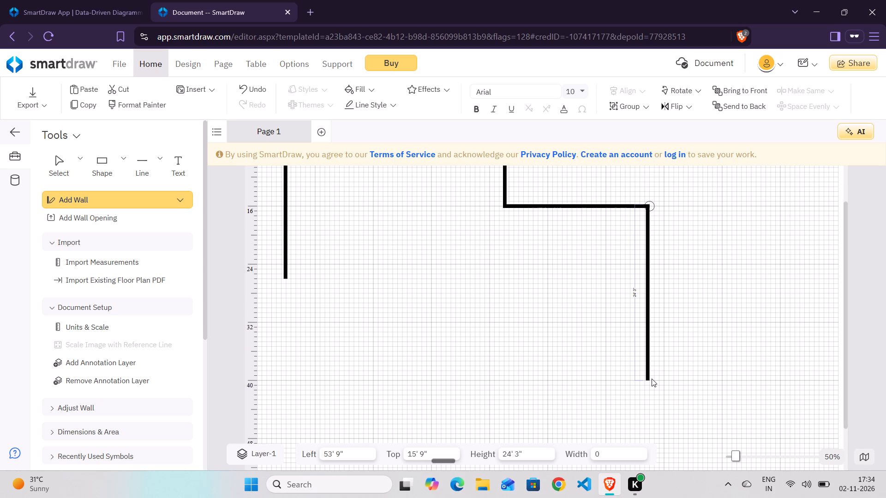
pyautogui.moveTo(652, 379); pyautogui.dragTo(649, 375)
pyautogui.moveTo(649, 375); pyautogui.dragTo(647, 433)
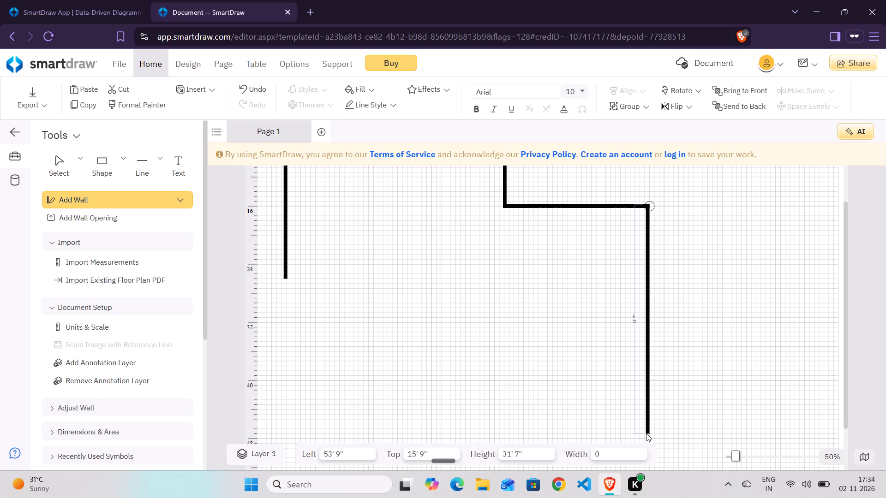
pyautogui.moveTo(647, 433); pyautogui.dragTo(646, 438)
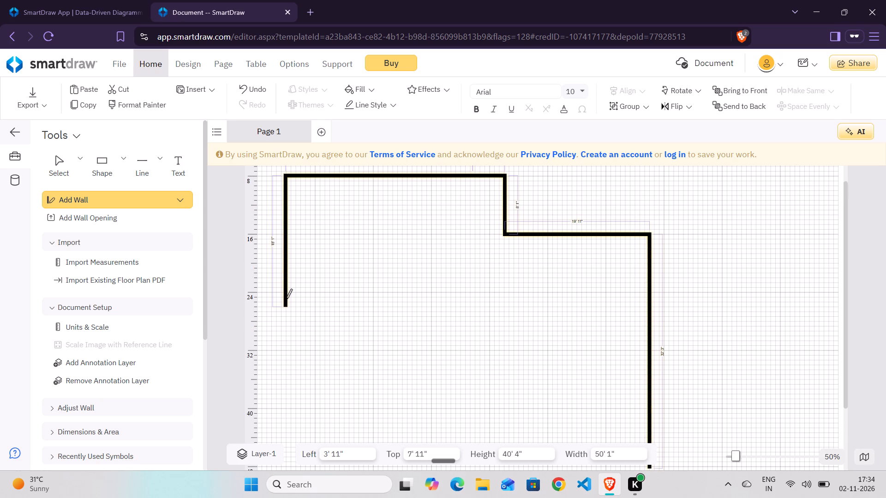
# Extend the left vertical wall downward with a segment about 22' 11" long, level with the lower end of the right wall.
pyautogui.moveTo(284, 300); pyautogui.dragTo(285, 453)
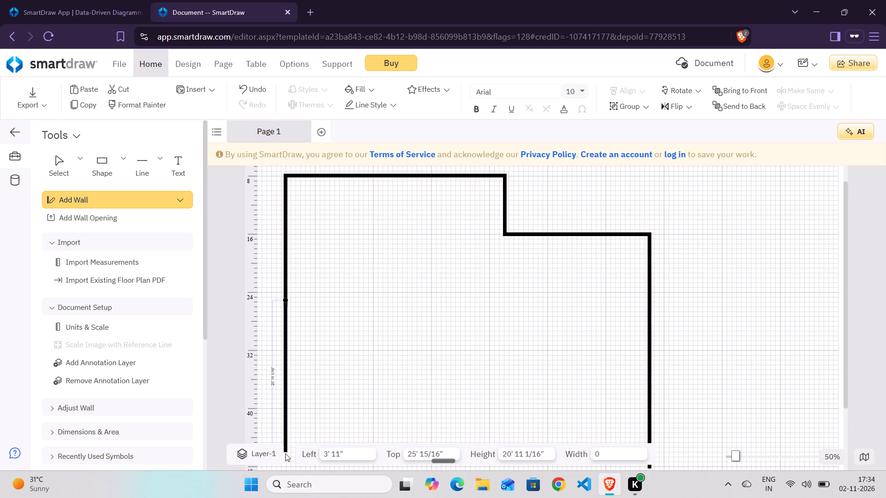
pyautogui.moveTo(285, 453); pyautogui.dragTo(303, 390)
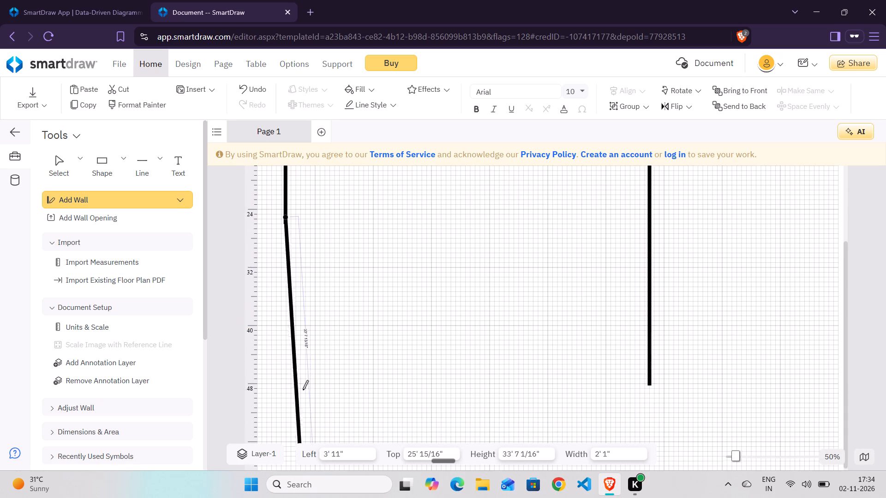
pyautogui.moveTo(303, 390); pyautogui.dragTo(302, 430)
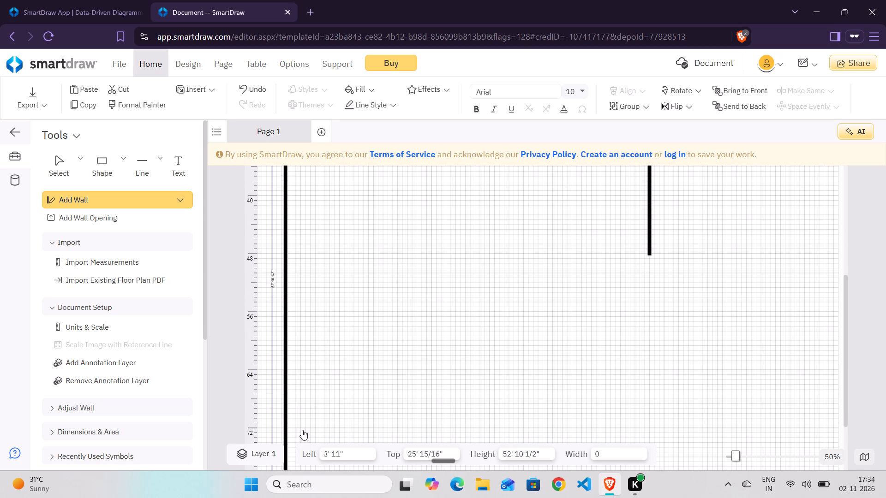
pyautogui.moveTo(302, 430); pyautogui.dragTo(292, 284)
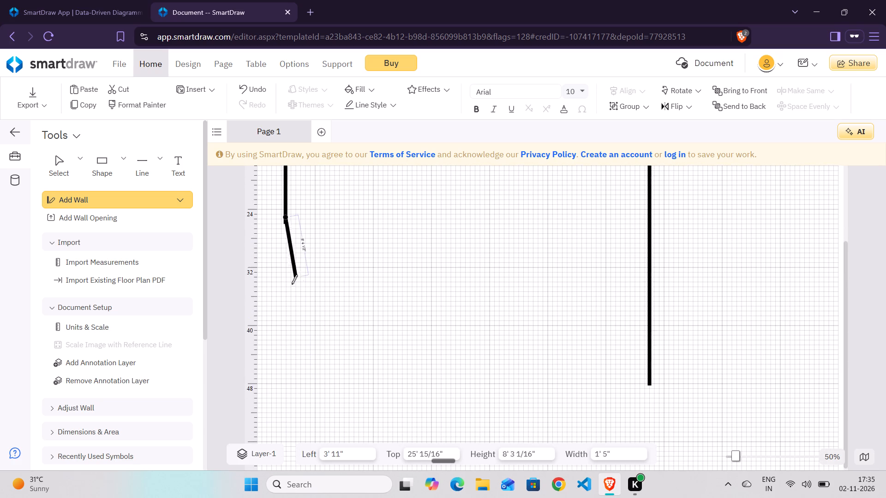
pyautogui.moveTo(292, 284); pyautogui.dragTo(281, 384)
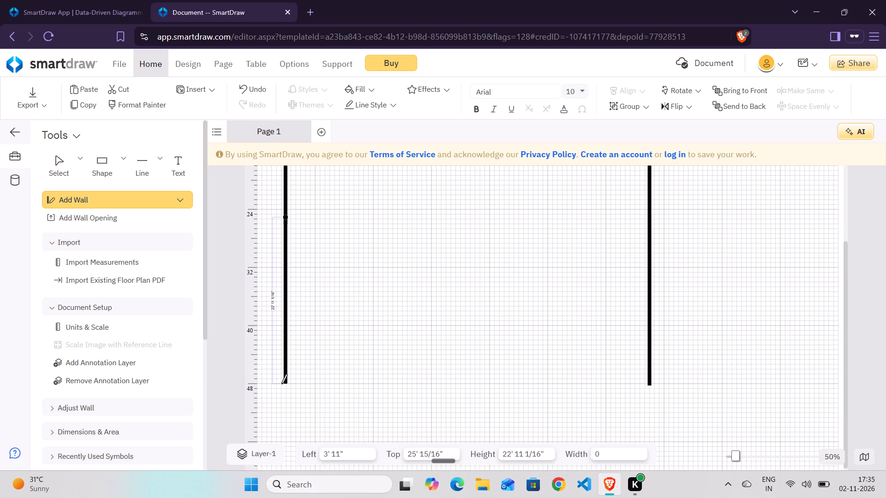
pyautogui.moveTo(281, 384); pyautogui.dragTo(279, 385)
pyautogui.moveTo(279, 385); pyautogui.dragTo(281, 385)
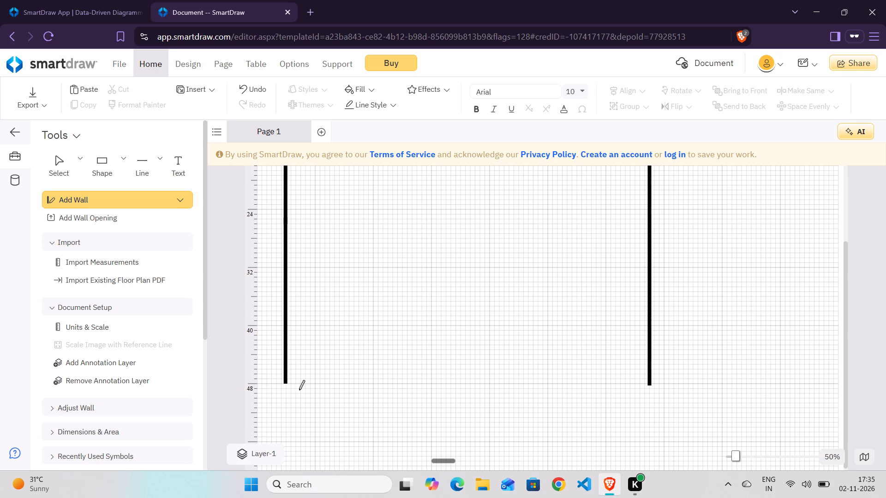
# Close the outline's bottom side between the left and right walls with horizontal segments about 38' 3" and 12' 6" long.
pyautogui.click(286, 381)
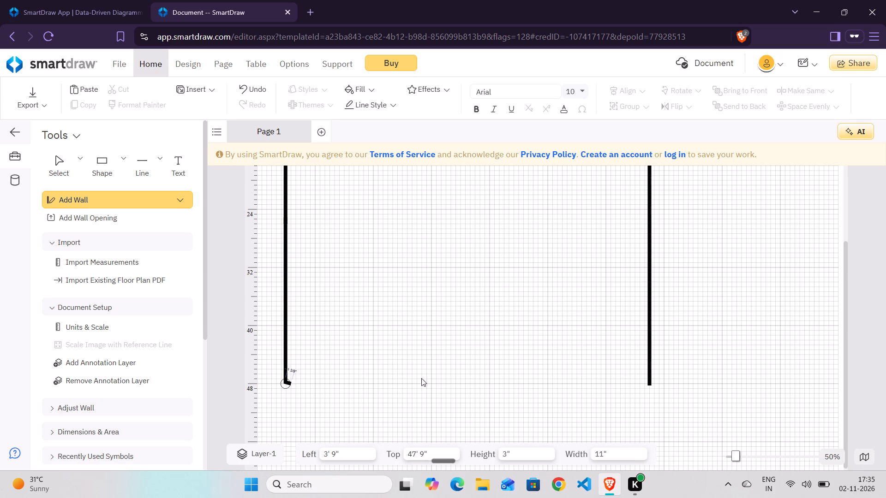
pyautogui.click(564, 387)
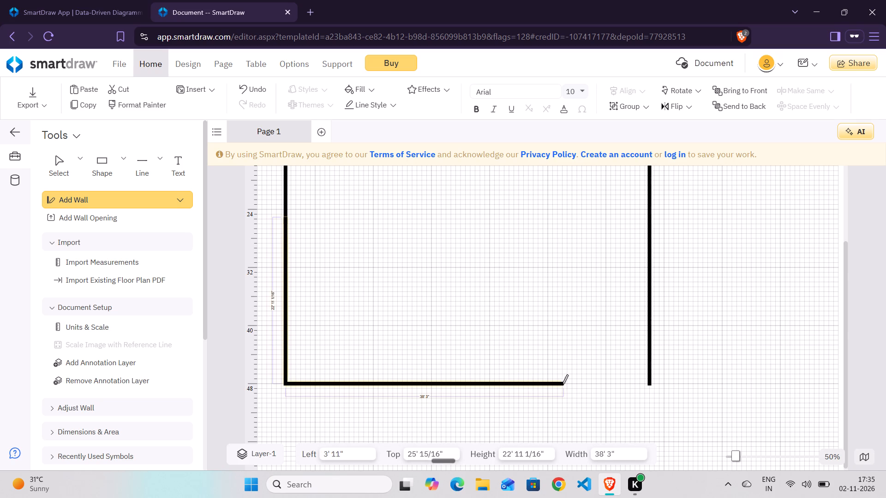
pyautogui.moveTo(559, 384); pyautogui.dragTo(655, 383)
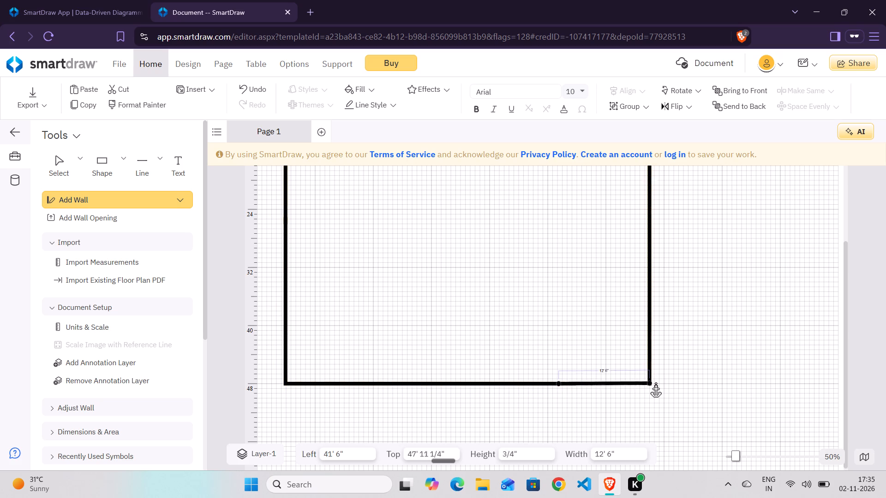
pyautogui.moveTo(655, 383); pyautogui.dragTo(650, 384)
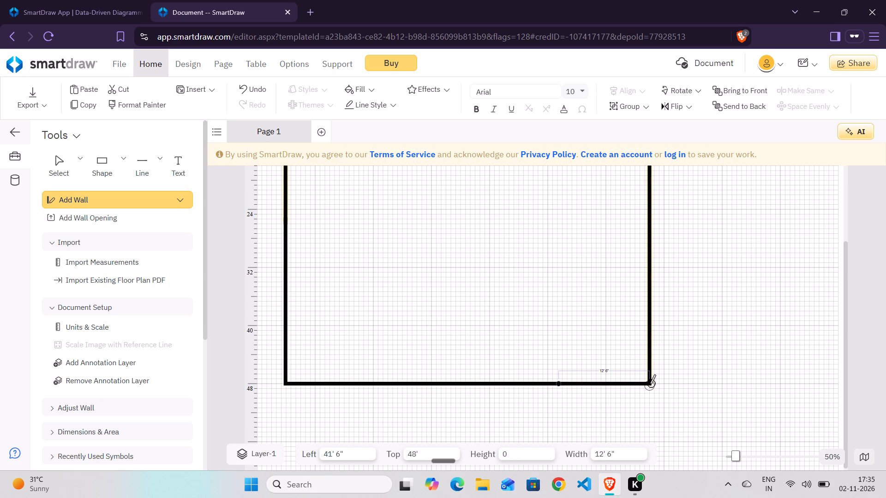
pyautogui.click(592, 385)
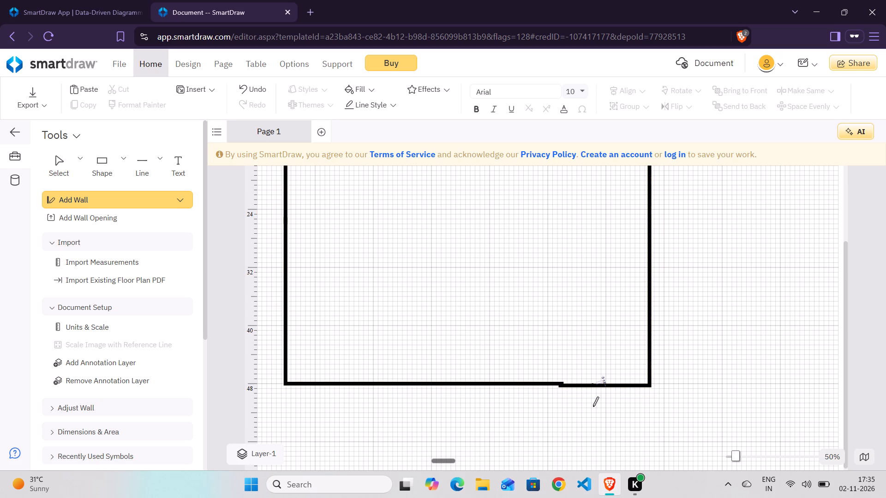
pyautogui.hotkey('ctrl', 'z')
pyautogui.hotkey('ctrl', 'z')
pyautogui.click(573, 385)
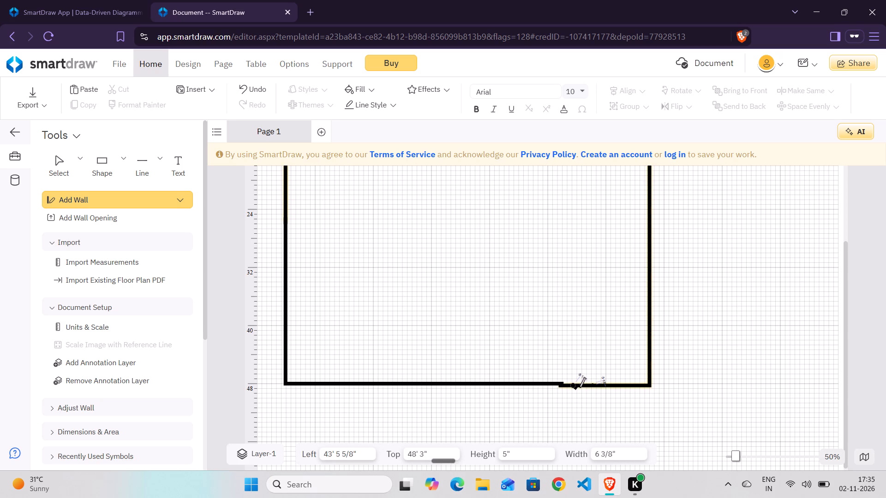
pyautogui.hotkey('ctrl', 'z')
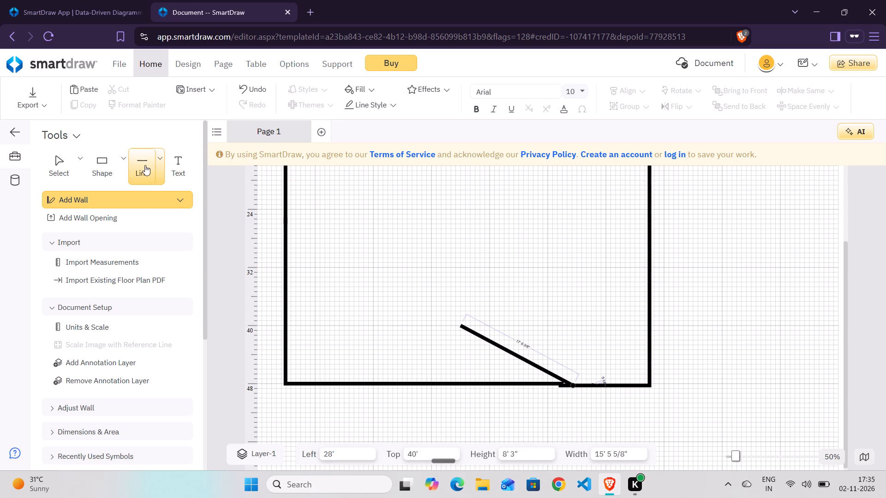
# Add a 4' wide wall opening in the short vertical wall joining the two upper horizontal walls.
pyautogui.click(135, 209)
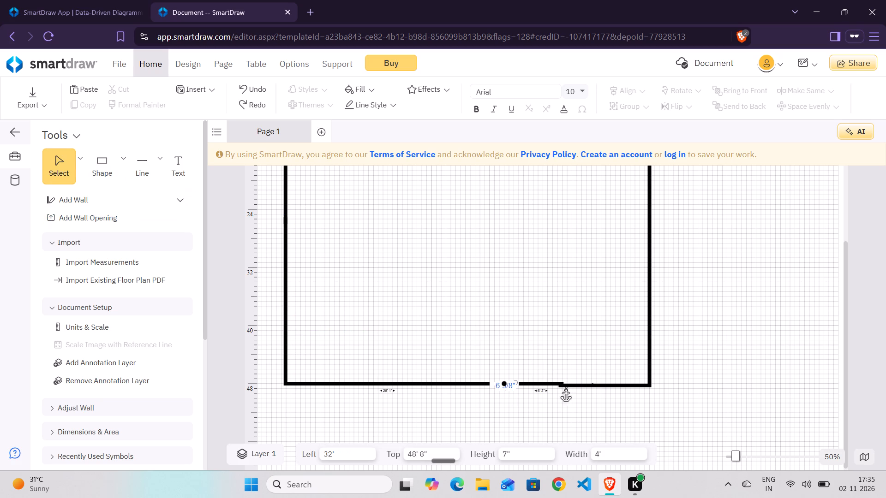
pyautogui.scroll(3, 485, 302)
pyautogui.hscroll(1, 485, 302)
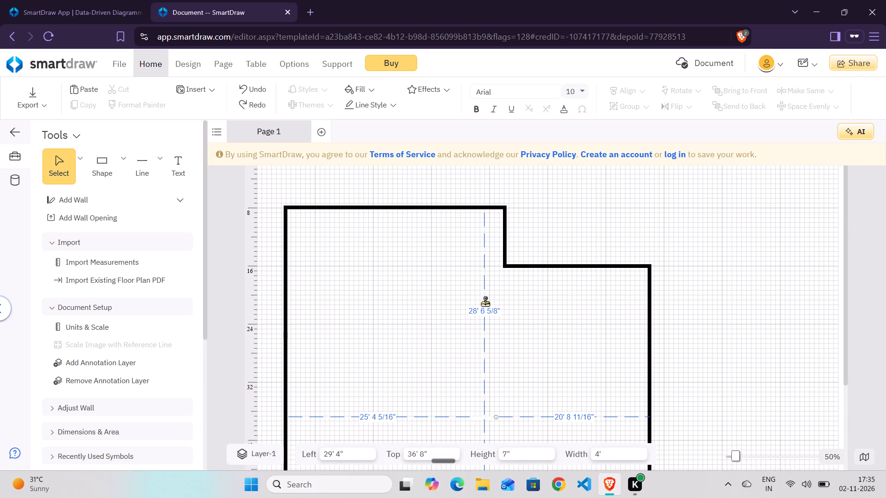
pyautogui.hscroll(1, 485, 302)
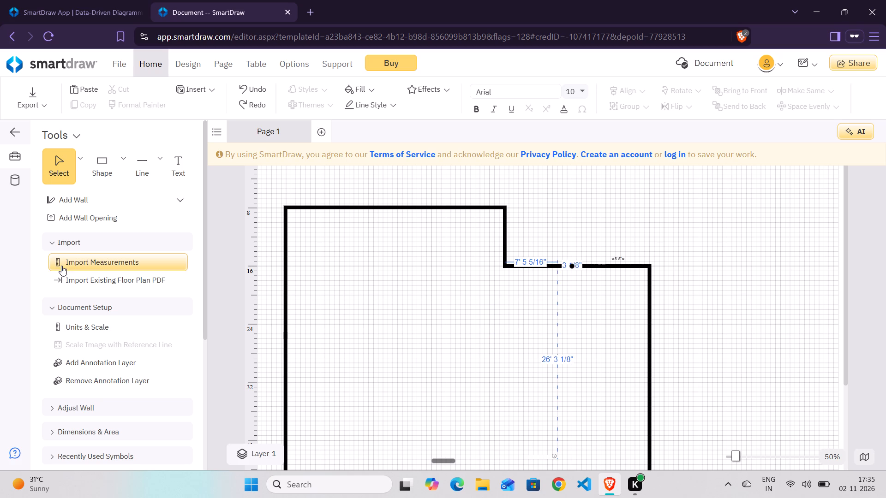
pyautogui.click(116, 219)
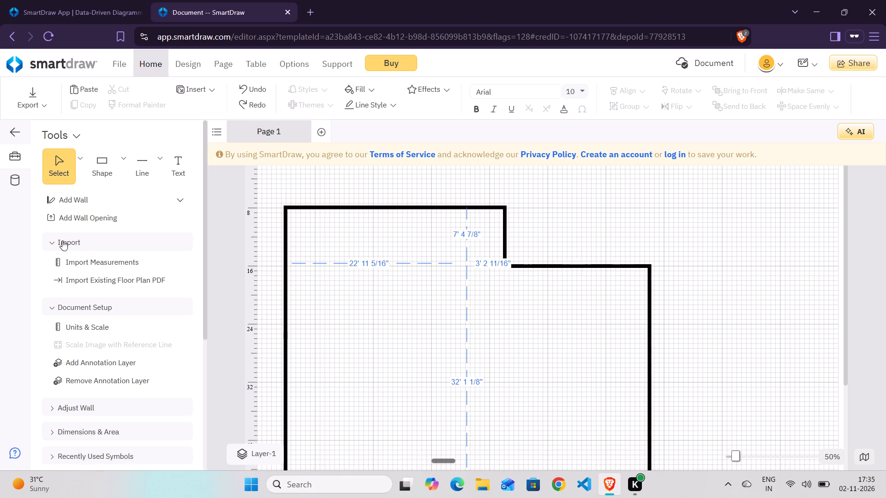
pyautogui.click(55, 218)
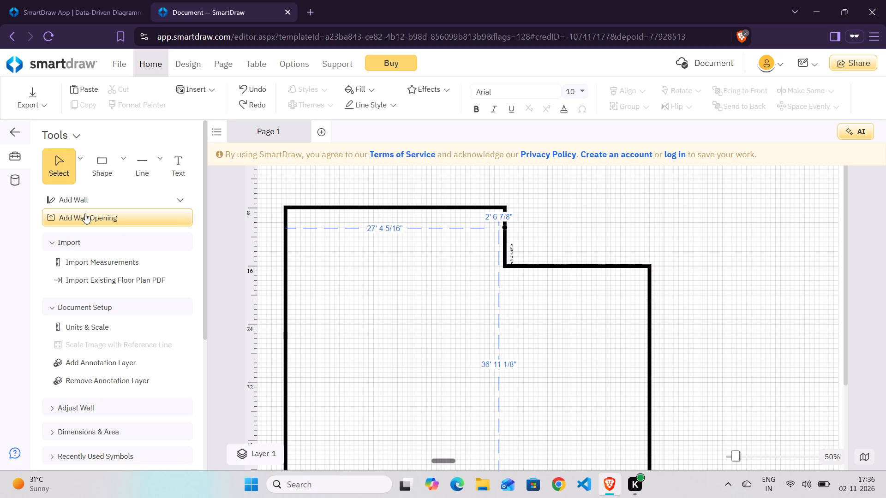
pyautogui.doubleClick(107, 213)
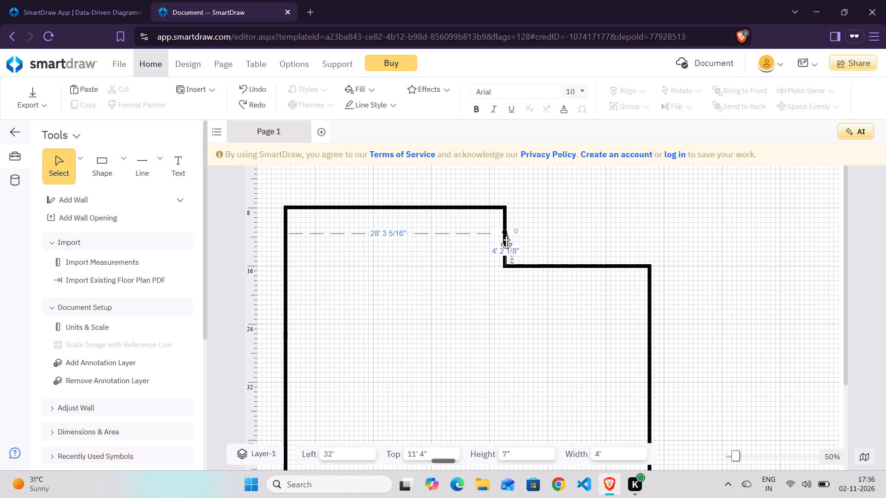
pyautogui.click(506, 234)
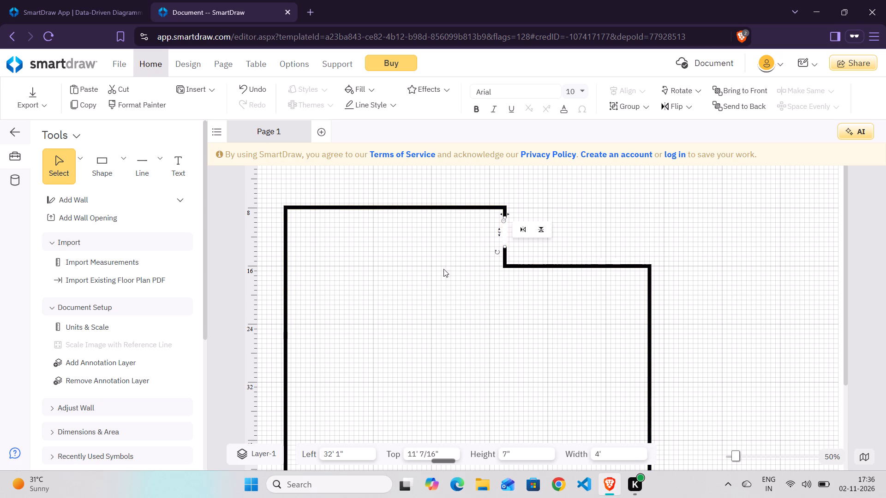
pyautogui.click(654, 208)
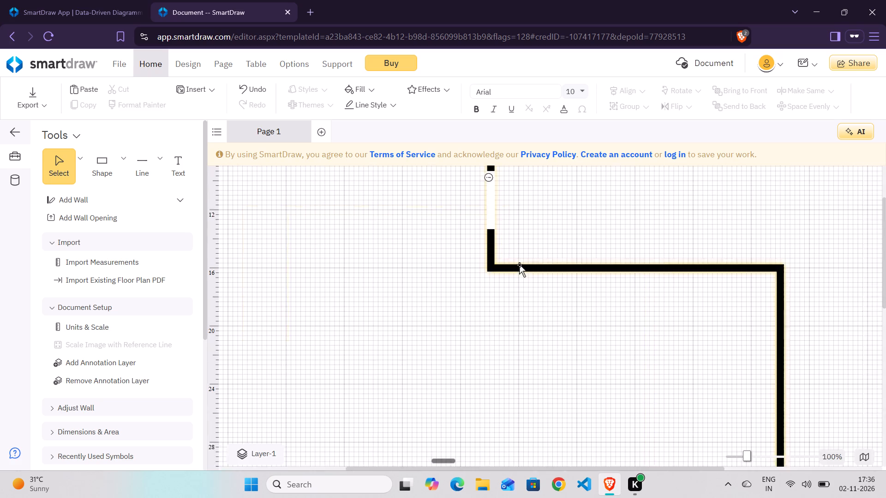
# Move the wall opening slightly down along the short vertical wall, to a Top position of about 11' 4 1/2".
pyautogui.hscroll(1, 519, 265)
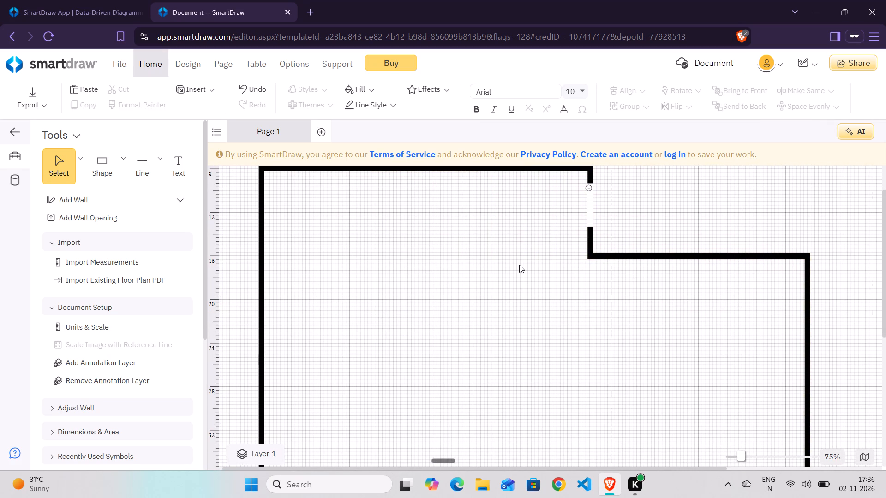
pyautogui.hscroll(1, 519, 265)
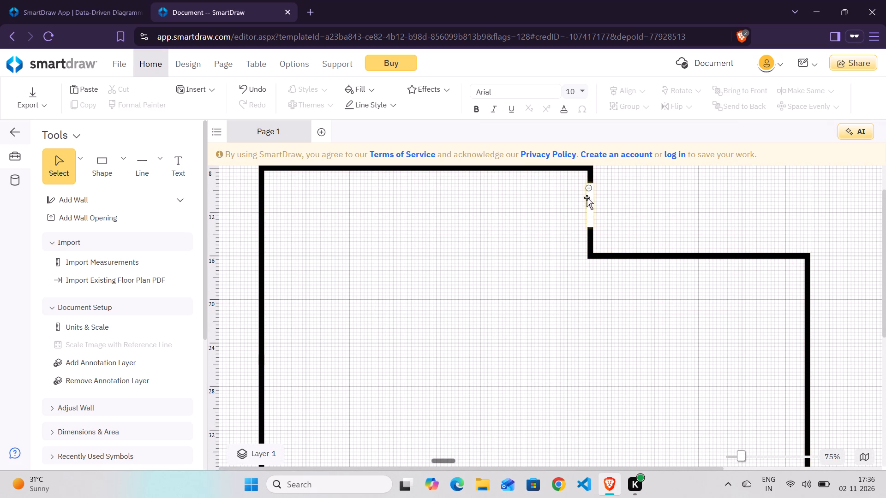
pyautogui.click(592, 194)
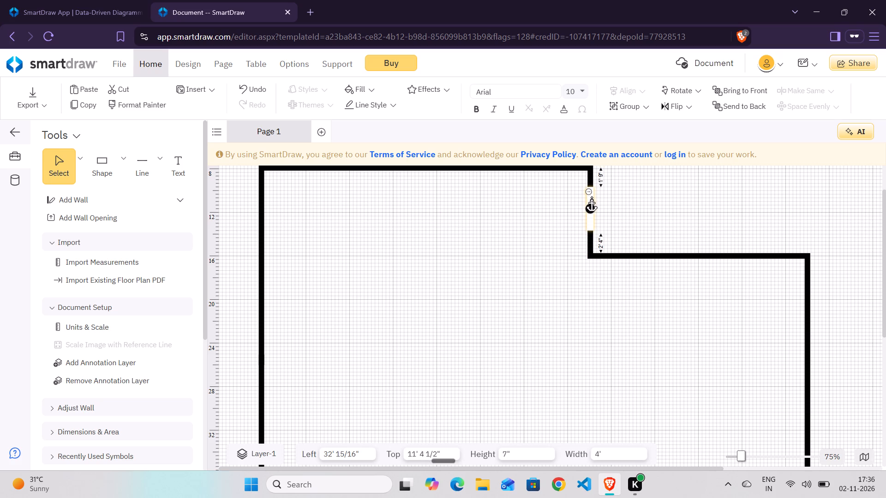
pyautogui.hscroll(1, 456, 207)
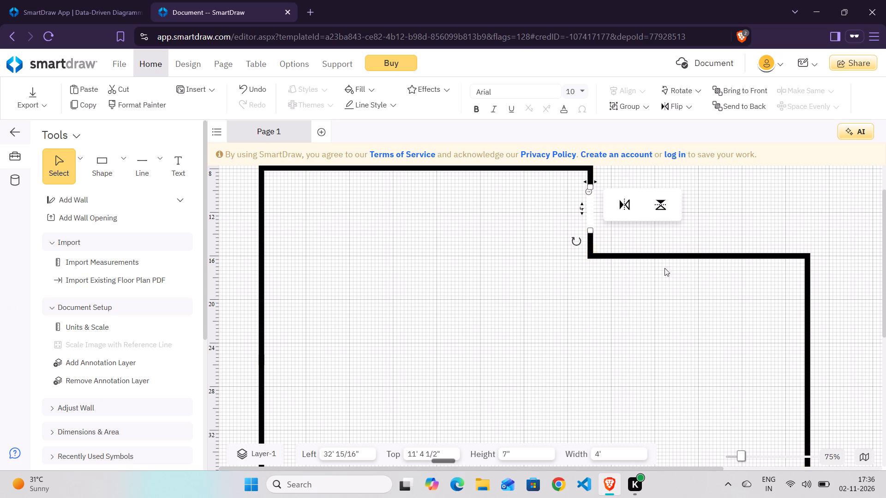
# Inspect the lower part of the outline and browse the floor plan tools and Building Outlines symbols.
pyautogui.scroll(-3, 671, 279)
pyautogui.scroll(1, 671, 279)
pyautogui.scroll(-2, 671, 279)
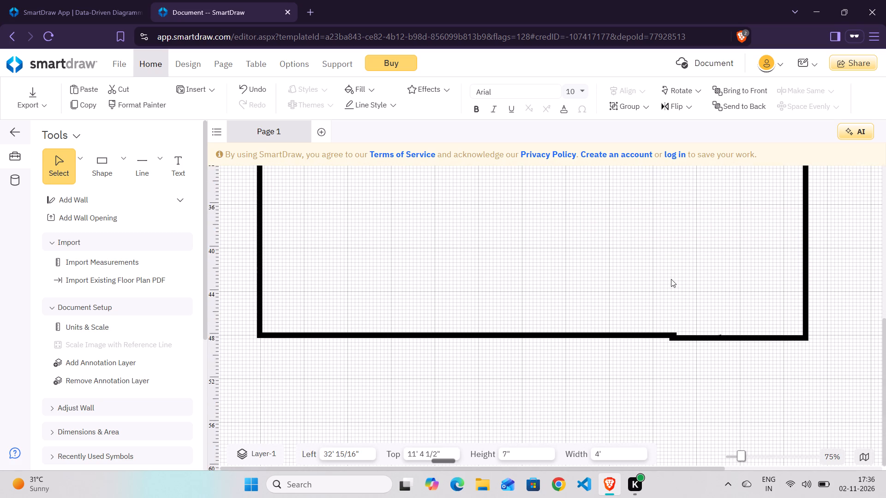
pyautogui.scroll(1, 671, 279)
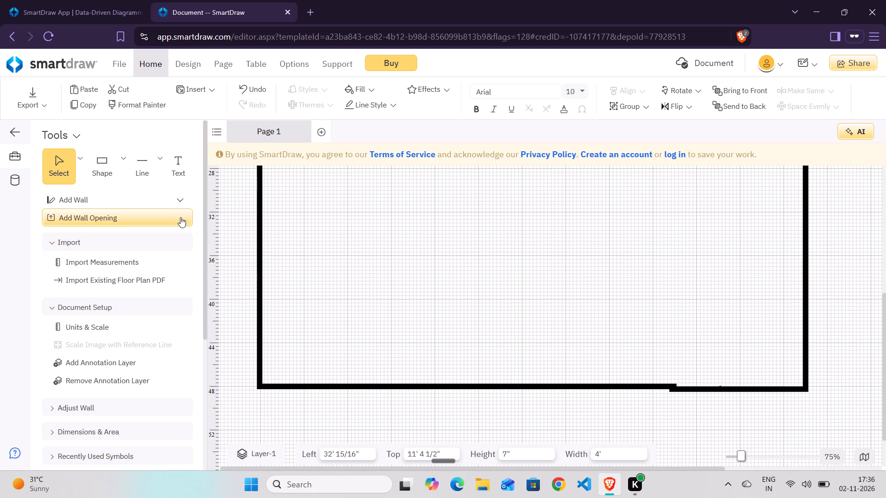
pyautogui.click(180, 216)
pyautogui.scroll(-1, 144, 316)
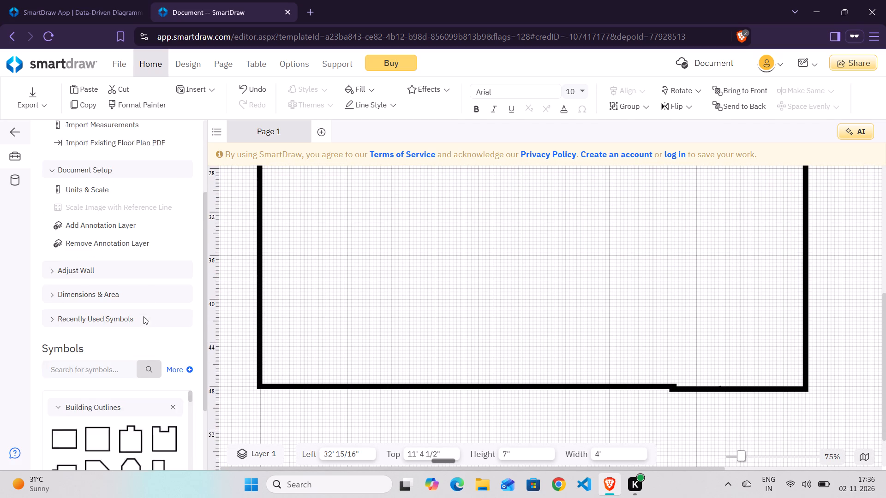
pyautogui.scroll(-1, 144, 316)
pyautogui.scroll(-3, 155, 365)
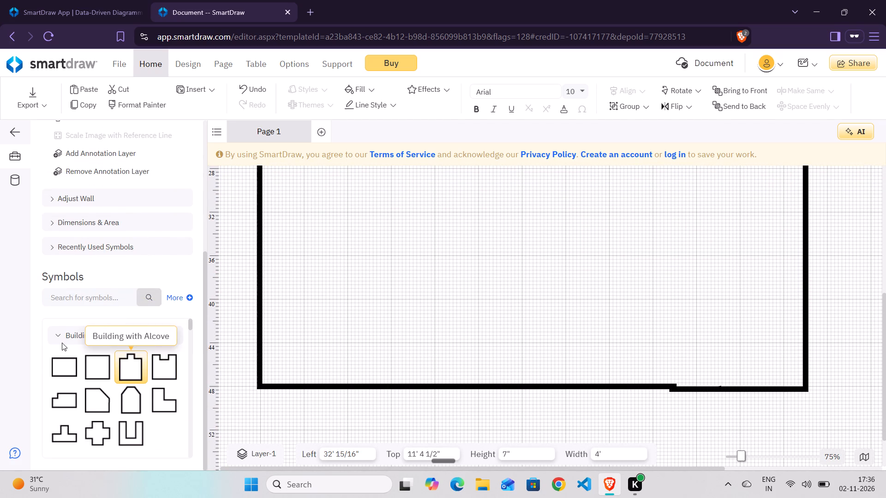
pyautogui.click(54, 341)
pyautogui.click(64, 337)
pyautogui.scroll(2, 152, 273)
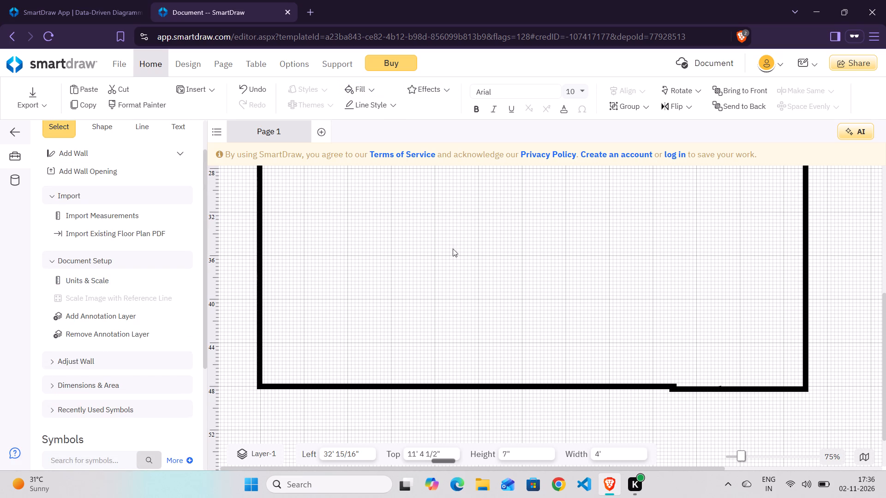
pyautogui.scroll(5, 286, 253)
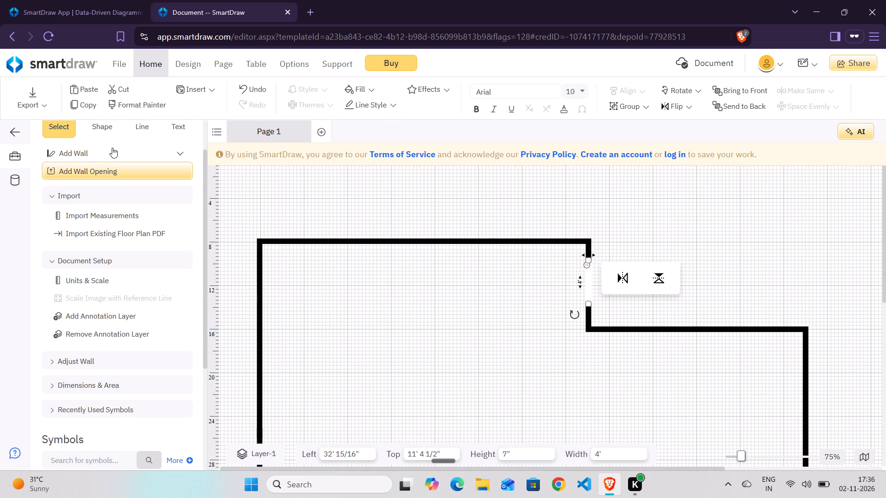
pyautogui.scroll(2, 136, 160)
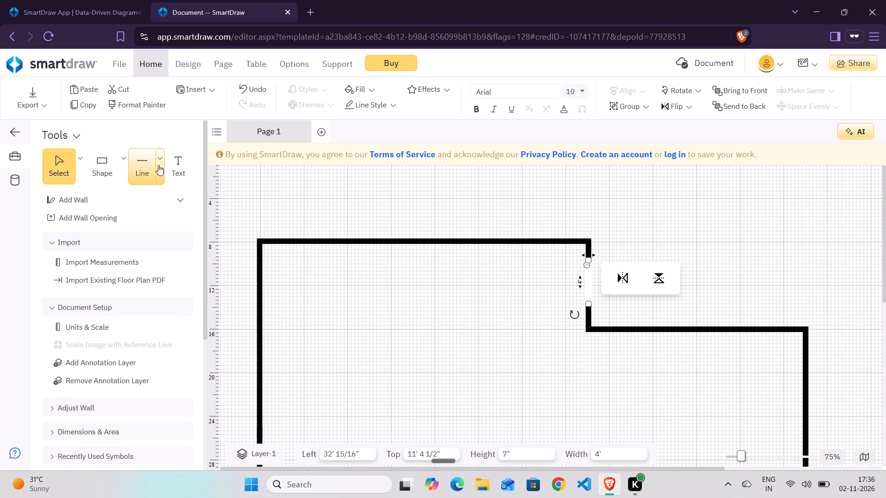
# Draw a horizontal straight line about 8' 1" long inward from the left wall, about 4' below the top wall.
pyautogui.click(158, 165)
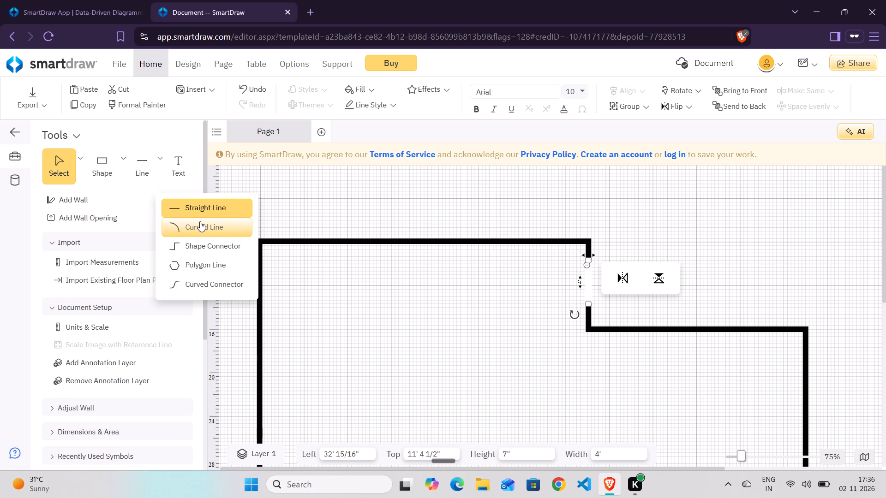
pyautogui.click(205, 207)
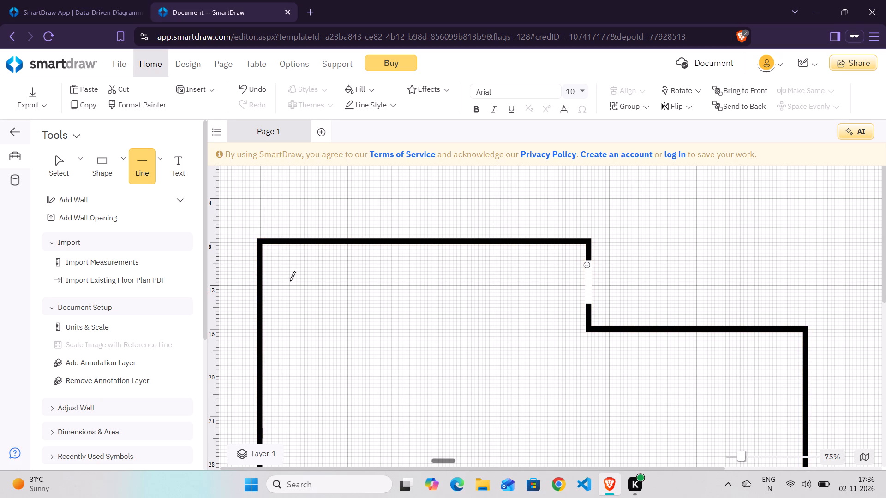
pyautogui.moveTo(262, 284); pyautogui.dragTo(402, 296)
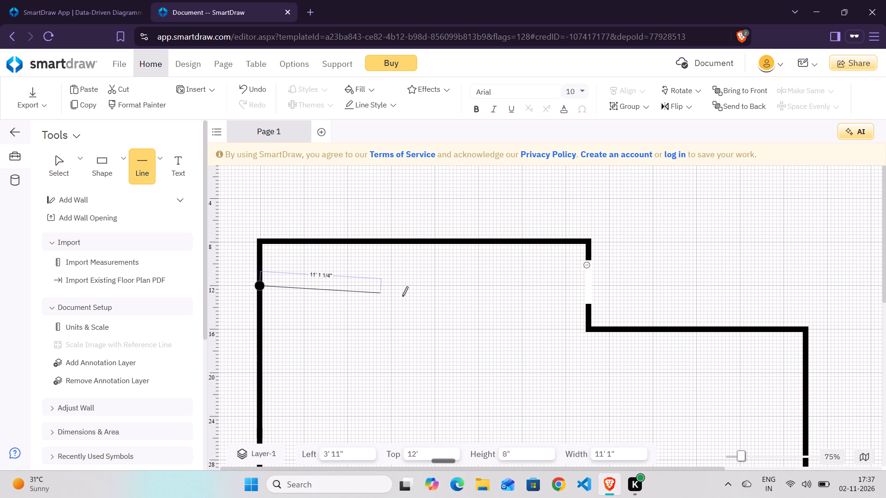
pyautogui.moveTo(402, 296); pyautogui.dragTo(413, 285)
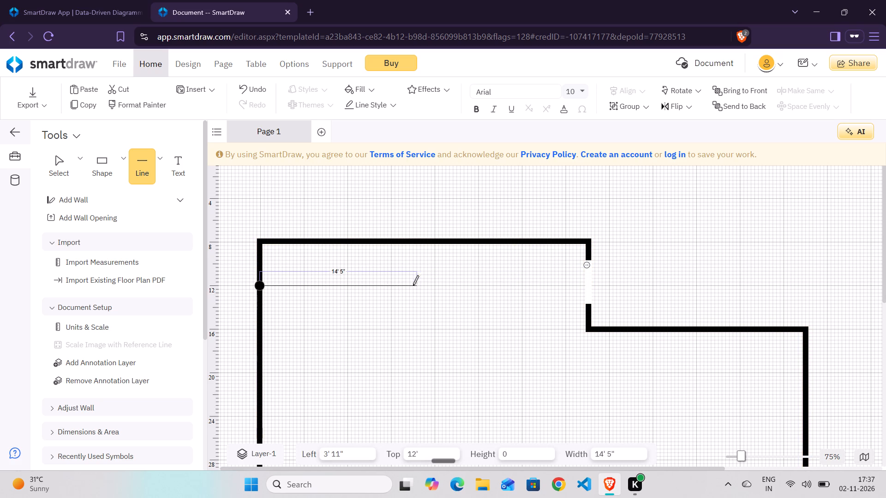
pyautogui.moveTo(413, 285); pyautogui.dragTo(374, 290)
pyautogui.moveTo(374, 290); pyautogui.dragTo(346, 290)
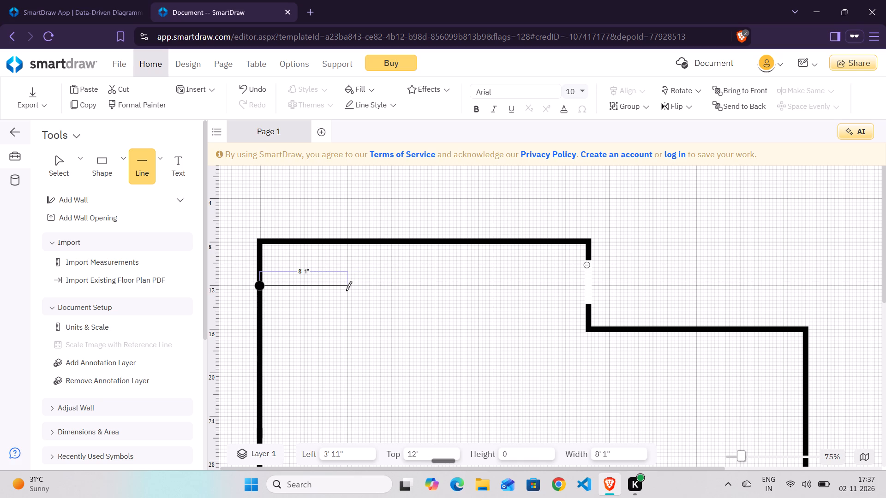
pyautogui.moveTo(346, 290); pyautogui.dragTo(354, 285)
pyautogui.moveTo(354, 285); pyautogui.dragTo(390, 284)
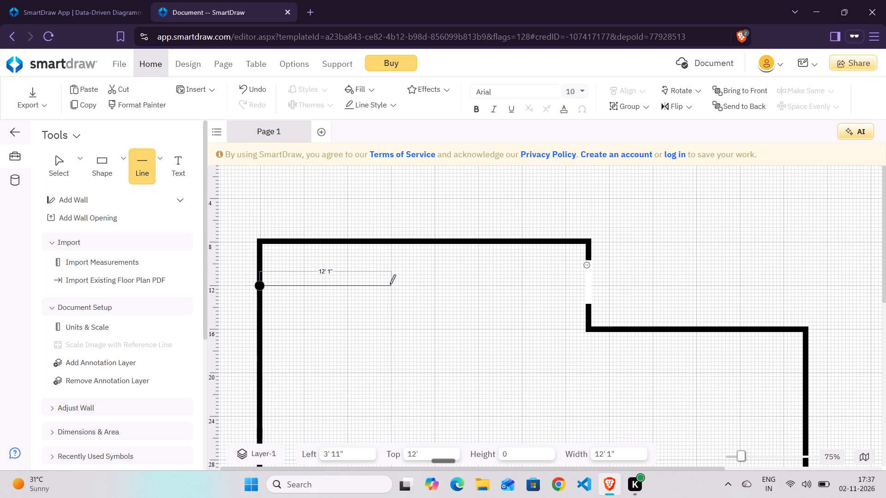
pyautogui.moveTo(390, 284); pyautogui.dragTo(432, 284)
pyautogui.moveTo(432, 284); pyautogui.dragTo(353, 290)
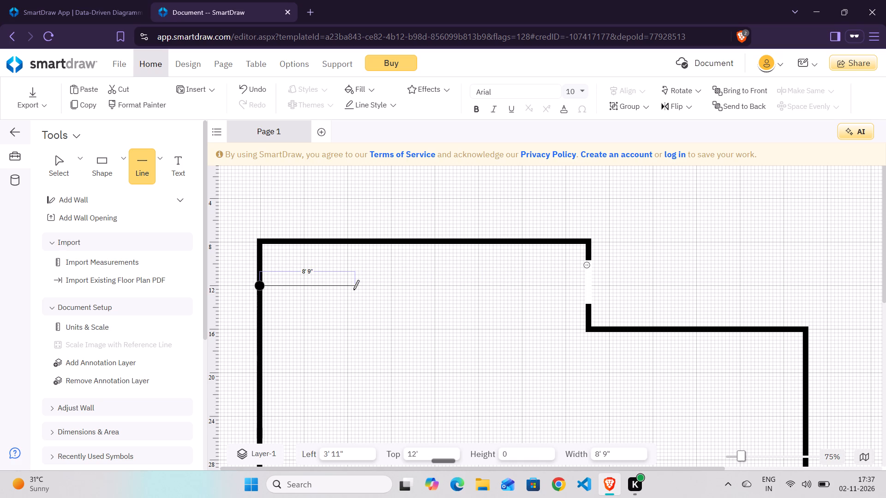
pyautogui.moveTo(353, 290); pyautogui.dragTo(348, 288)
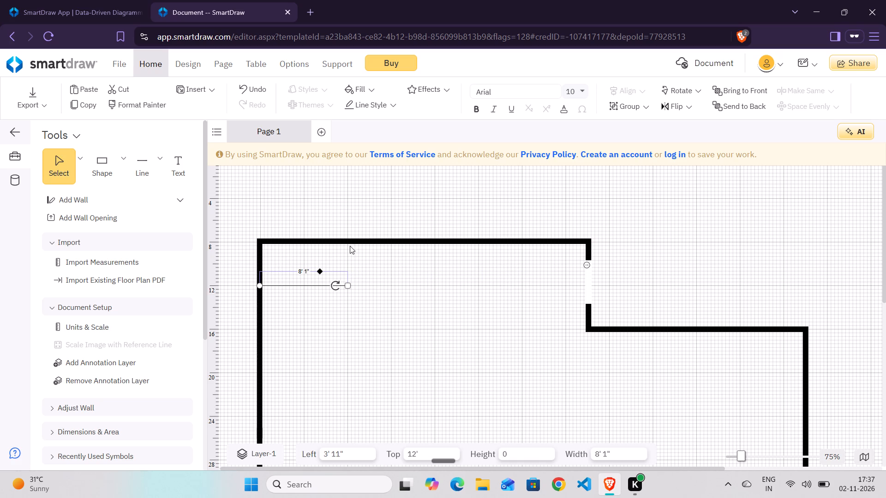
# Draw a vertical straight line about 4' 1" long from the horizontal line's free end up to the top wall.
pyautogui.click(142, 154)
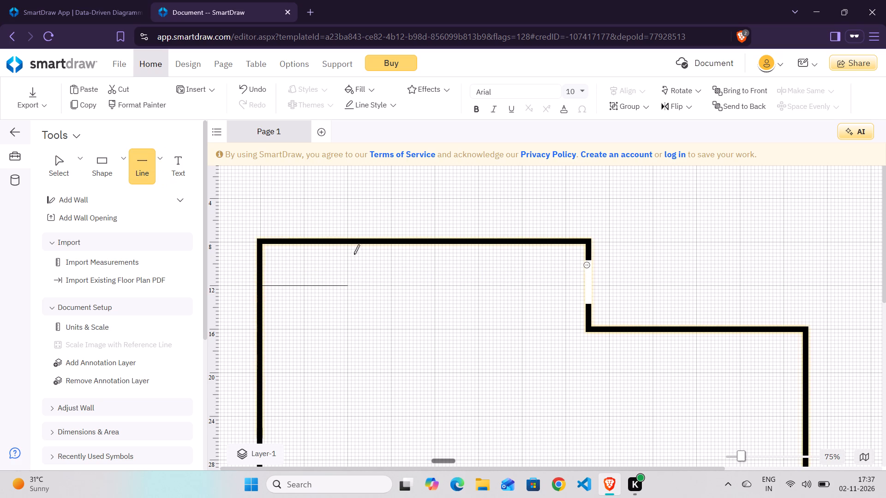
pyautogui.moveTo(347, 285); pyautogui.dragTo(347, 254)
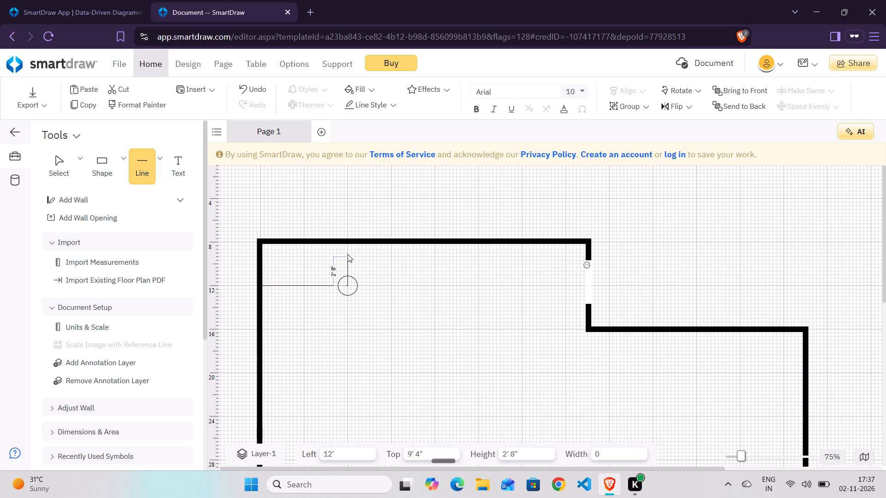
pyautogui.moveTo(347, 254); pyautogui.dragTo(347, 243)
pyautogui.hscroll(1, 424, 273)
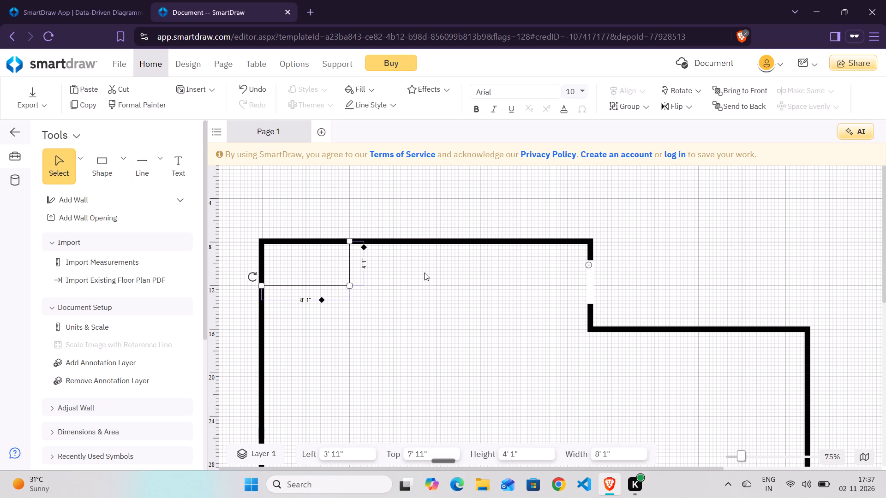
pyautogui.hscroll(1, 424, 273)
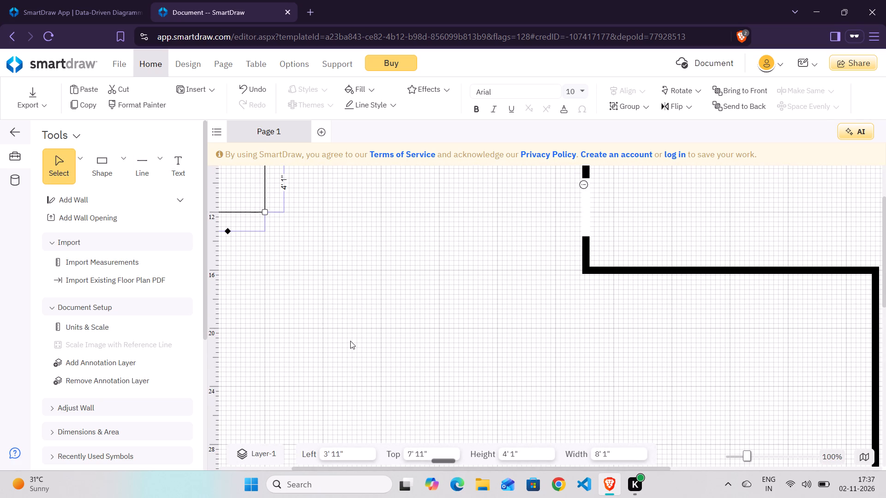
# Pull the shared corner of the two interior lines downward, lengthening the vertical line to about 8' 9" and slanting the other.
pyautogui.hscroll(3, 350, 341)
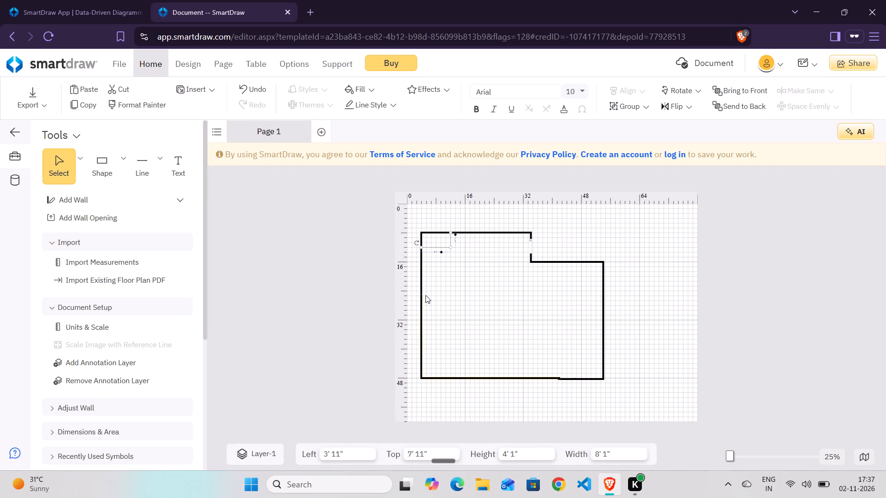
pyautogui.scroll(1, 434, 280)
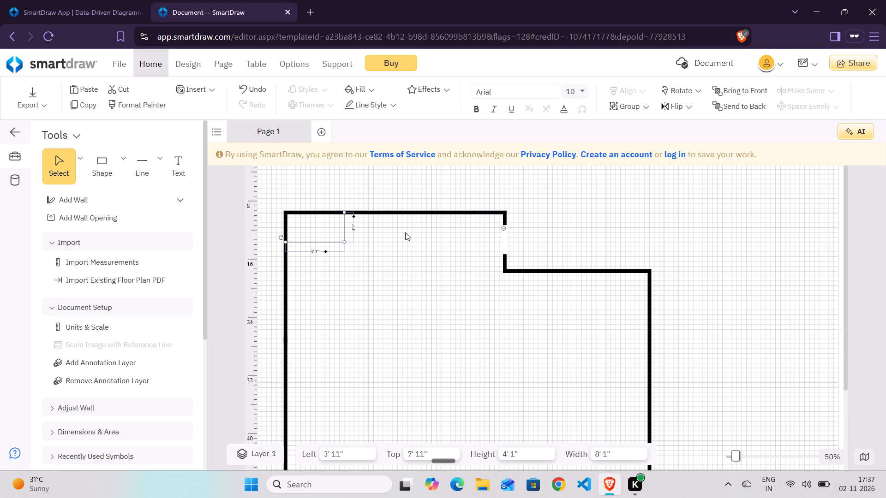
pyautogui.moveTo(345, 243); pyautogui.dragTo(344, 265)
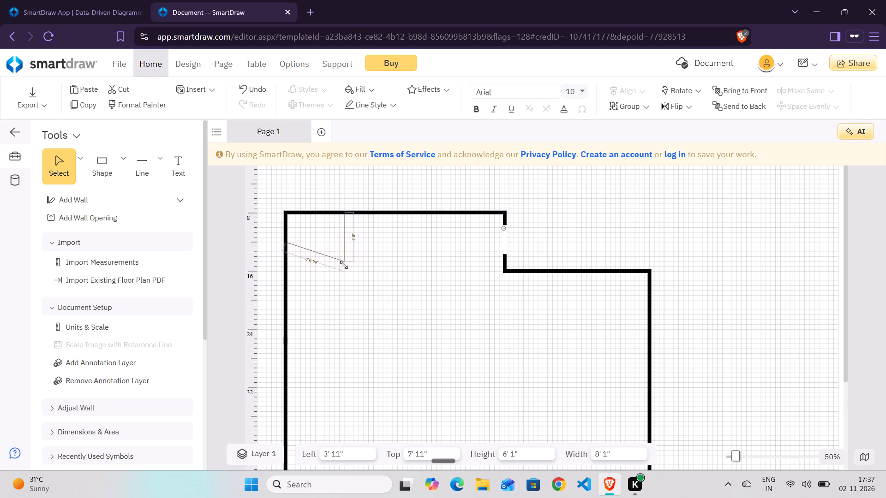
pyautogui.moveTo(344, 265); pyautogui.dragTo(340, 277)
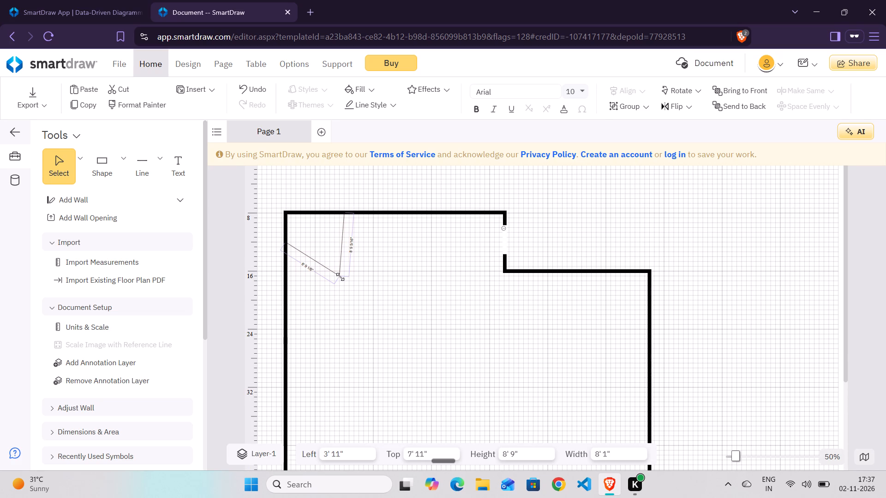
pyautogui.moveTo(340, 277); pyautogui.dragTo(345, 273)
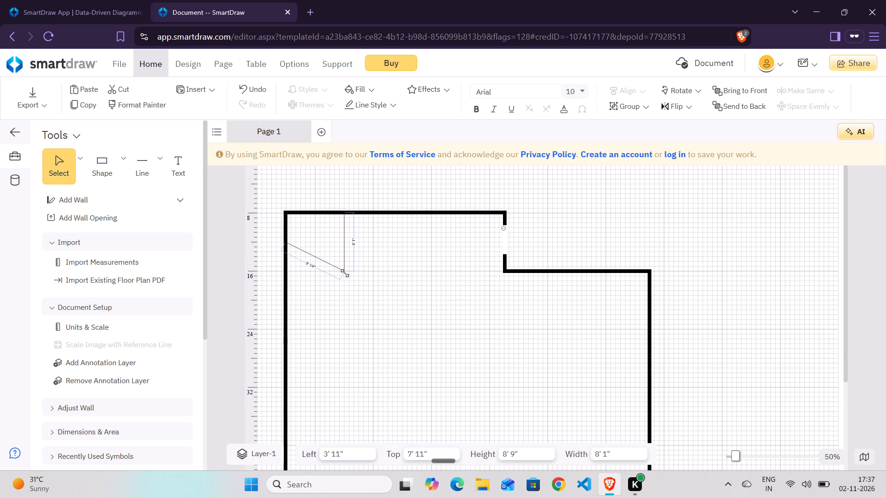
pyautogui.moveTo(345, 273); pyautogui.dragTo(345, 275)
# Draw a horizontal straight line about 8' 8" long, about 2' below the top wall, between the vertical line and the wall opening.
pyautogui.click(146, 163)
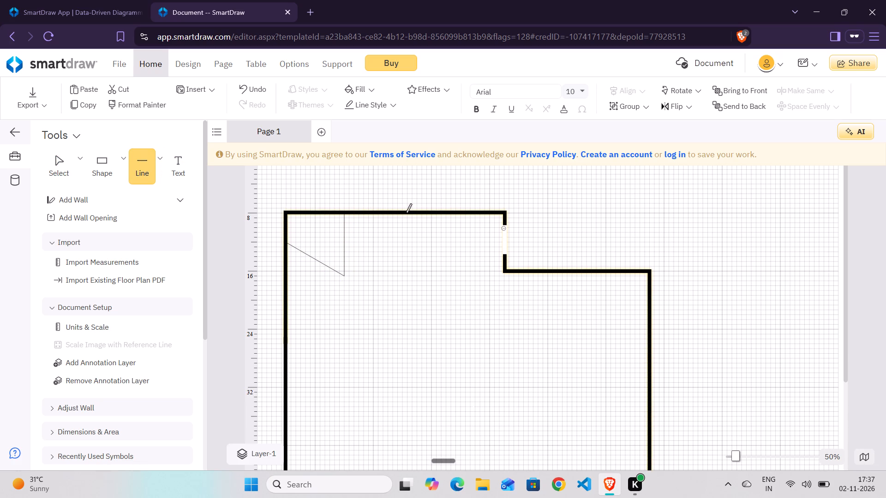
pyautogui.moveTo(392, 230); pyautogui.dragTo(446, 232)
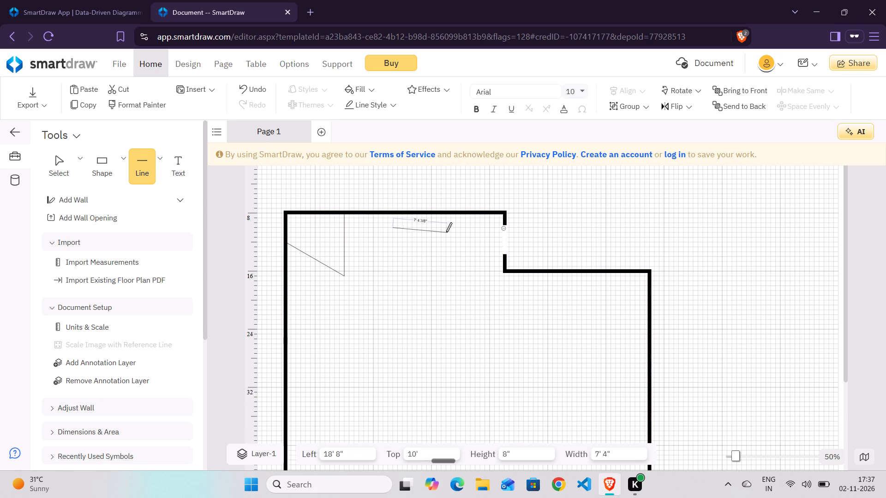
pyautogui.moveTo(446, 232); pyautogui.dragTo(454, 228)
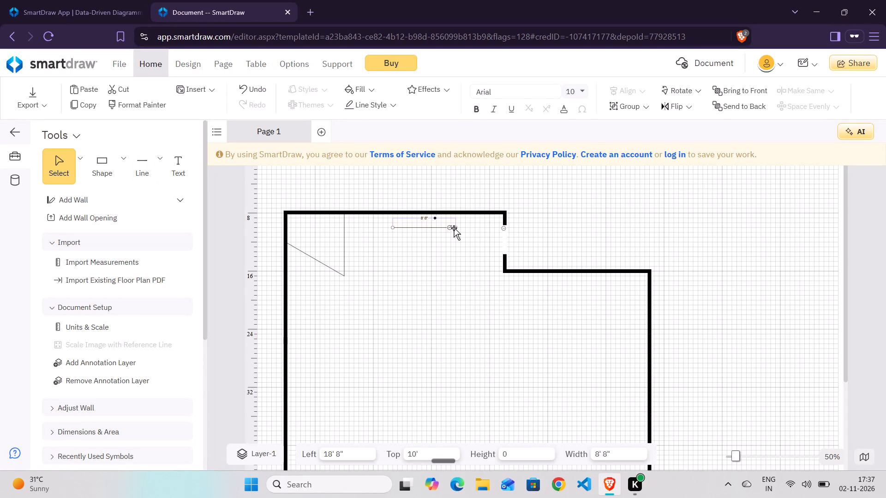
pyautogui.click(513, 244)
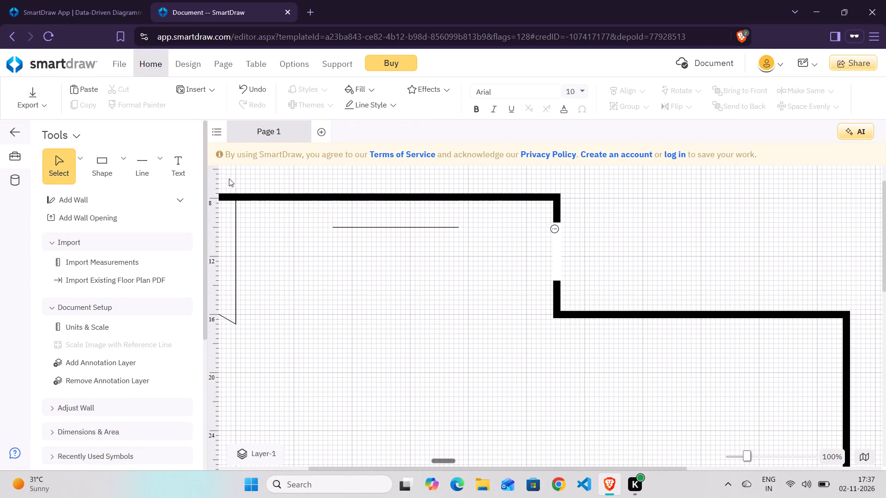
# Draw two vertical straight lines about 2' 1" long from both ends of the 8' 8" line up to the top wall.
pyautogui.click(132, 152)
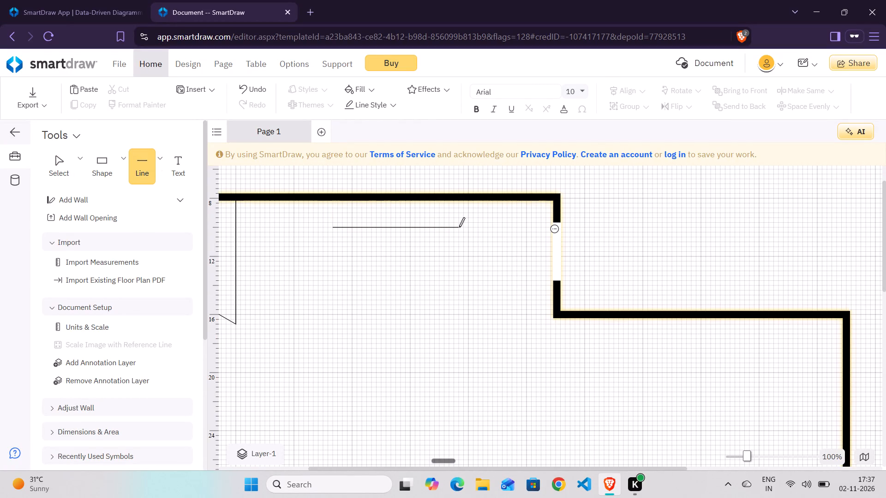
pyautogui.moveTo(459, 227); pyautogui.dragTo(458, 200)
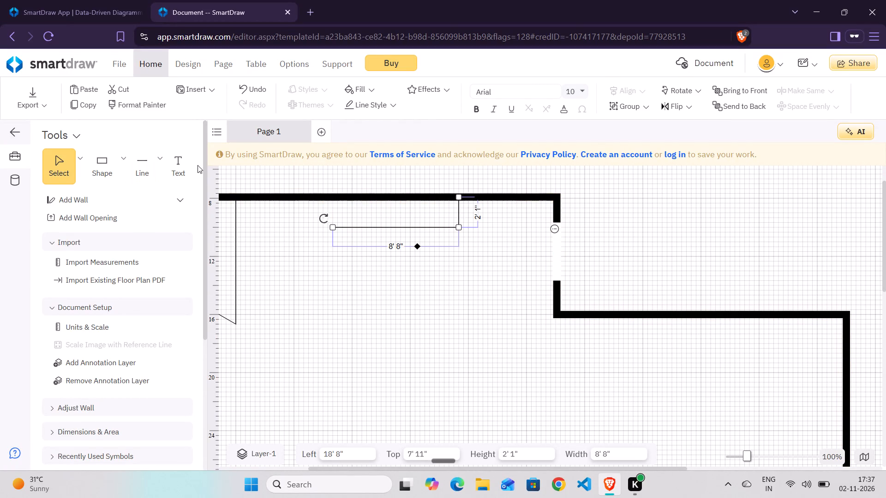
pyautogui.click(153, 176)
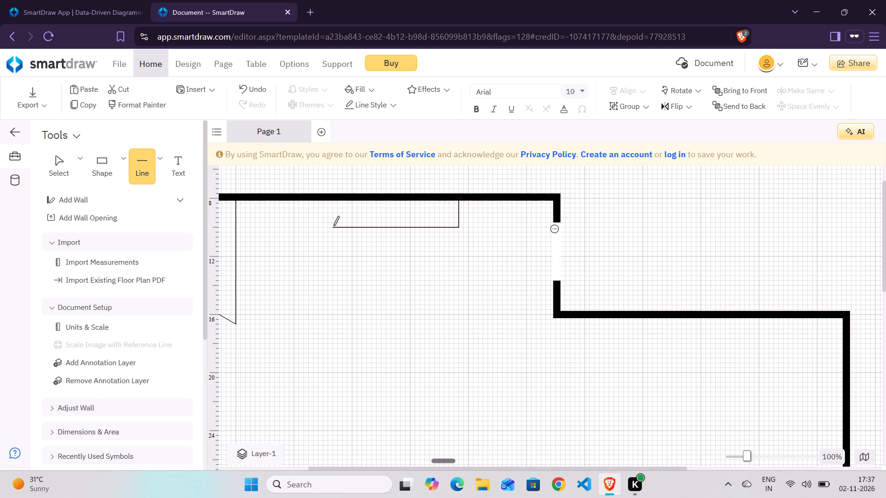
pyautogui.moveTo(334, 227); pyautogui.dragTo(335, 200)
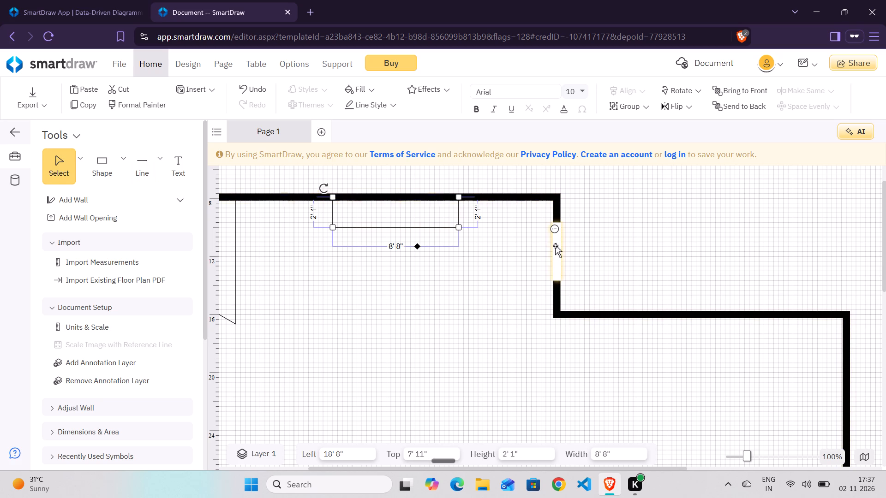
# Look over the floor plan and examine the data fields of the wall opening on the short vertical wall.
pyautogui.hscroll(2, 627, 254)
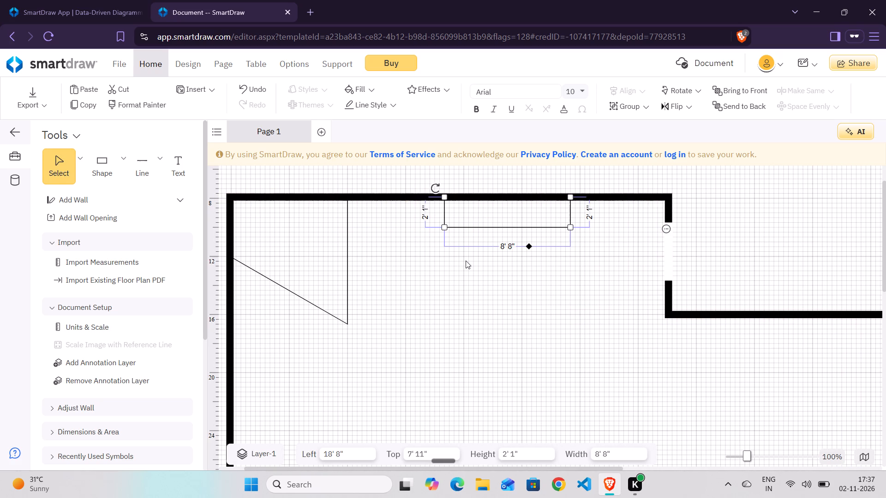
pyautogui.hscroll(-1, 506, 296)
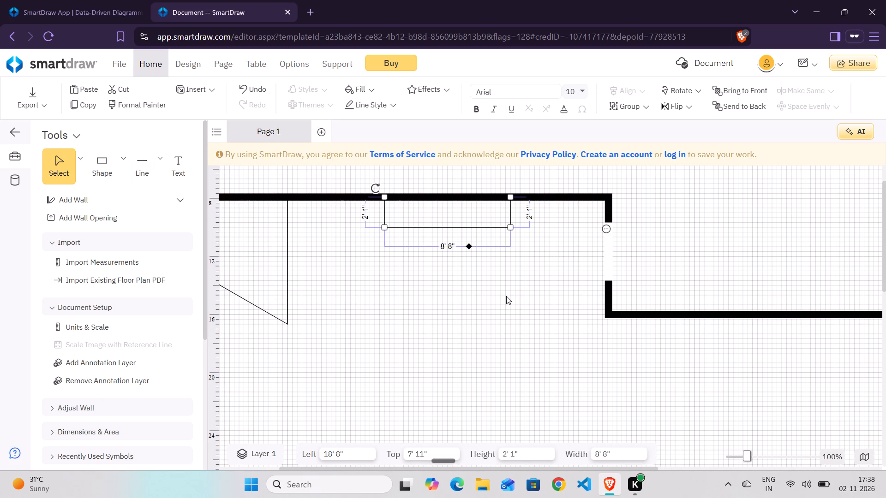
pyautogui.hscroll(-1, 642, 346)
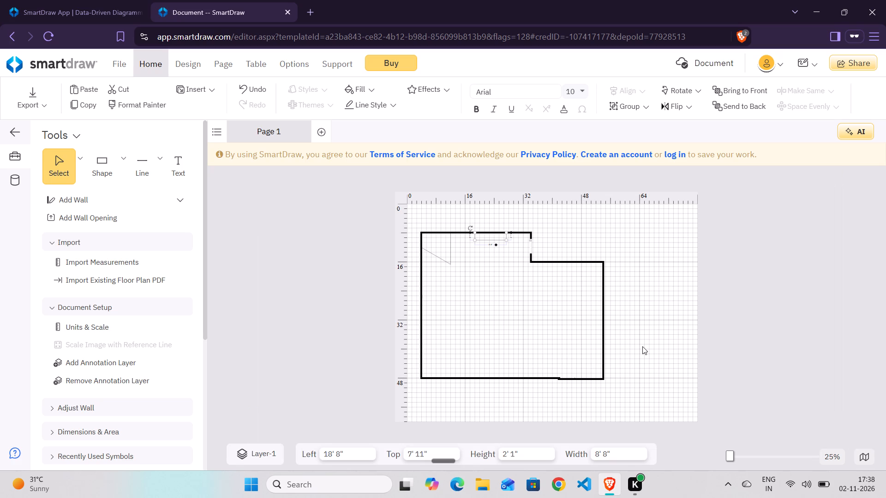
pyautogui.hscroll(-2, 642, 346)
pyautogui.scroll(-2, 500, 365)
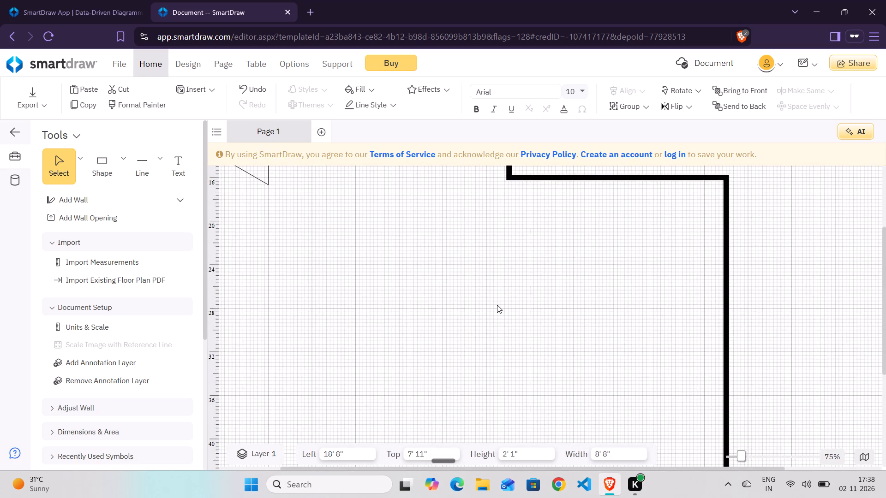
pyautogui.click(612, 242)
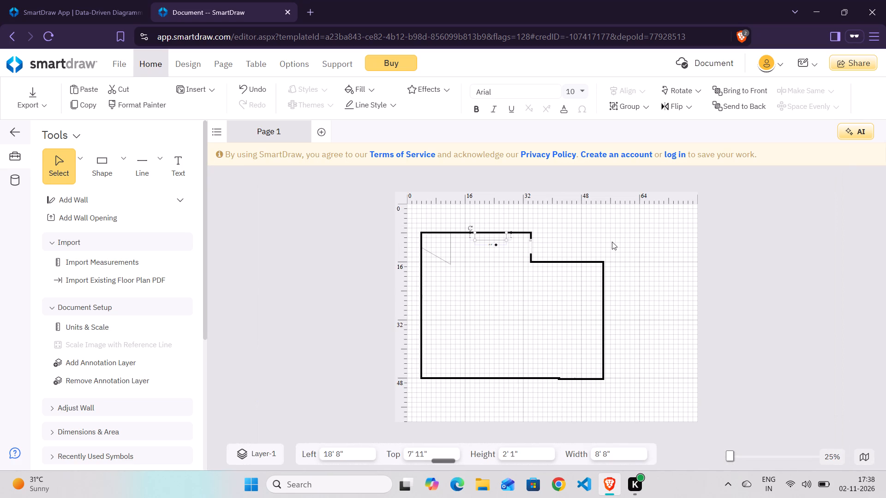
pyautogui.scroll(-1, 452, 276)
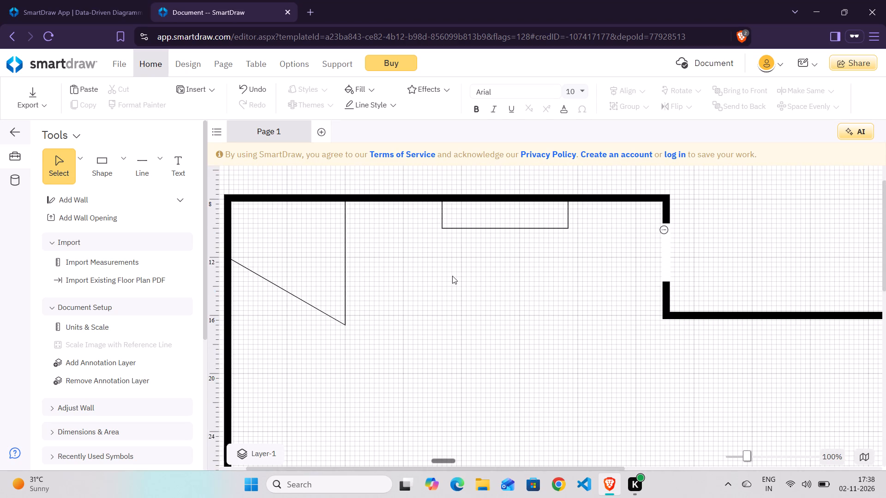
pyautogui.scroll(-1, 452, 276)
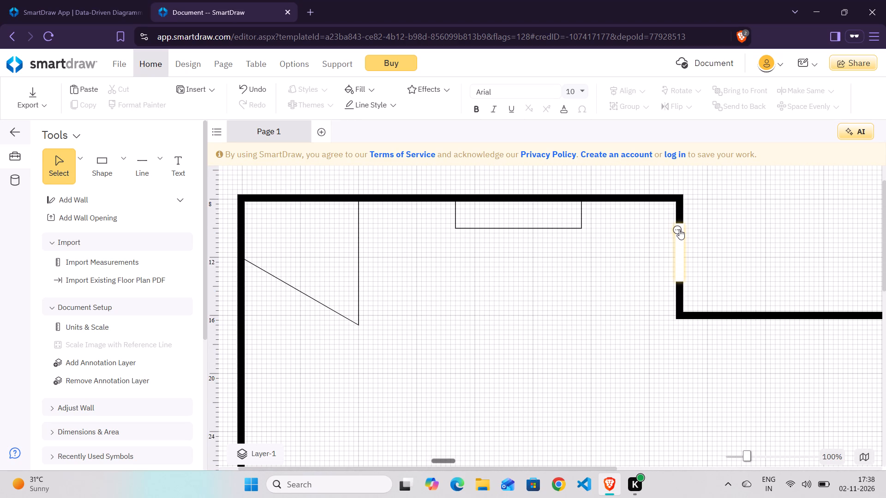
pyautogui.click(679, 229)
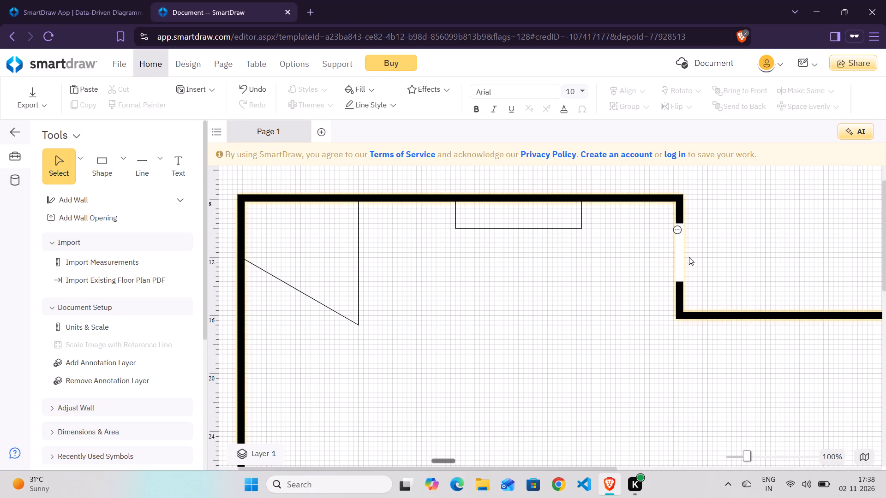
pyautogui.click(679, 230)
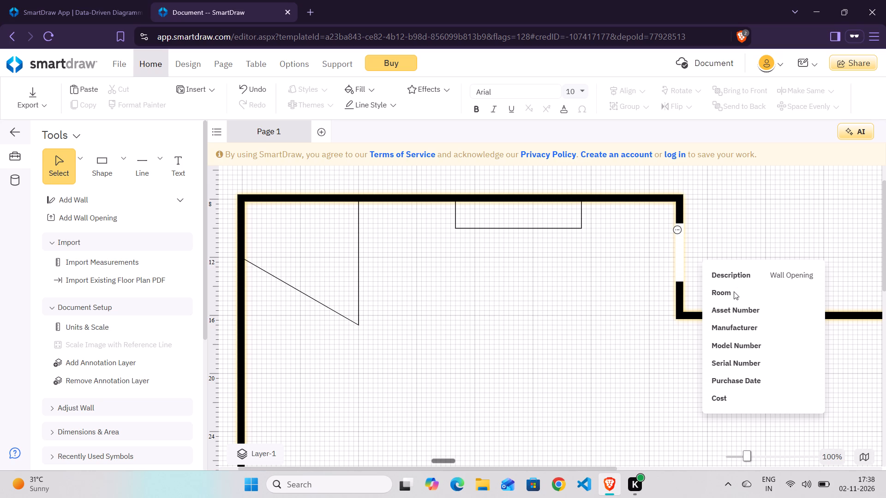
pyautogui.scroll(-1, 473, 320)
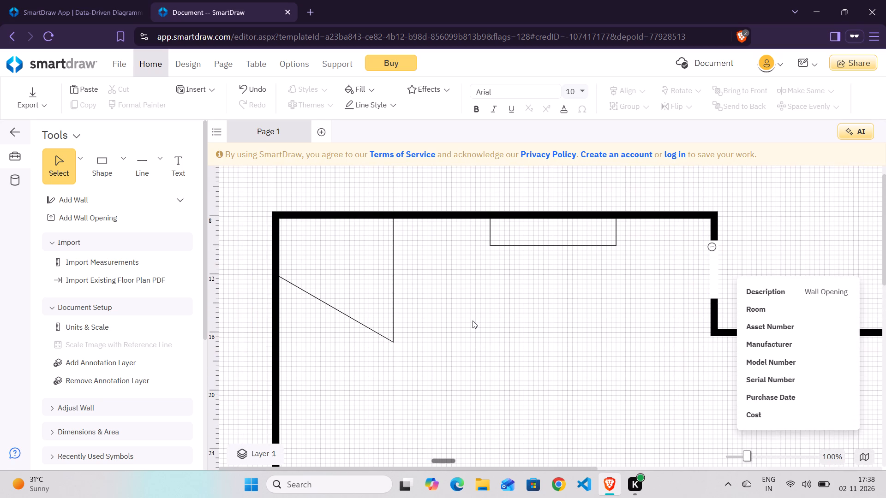
pyautogui.click(714, 289)
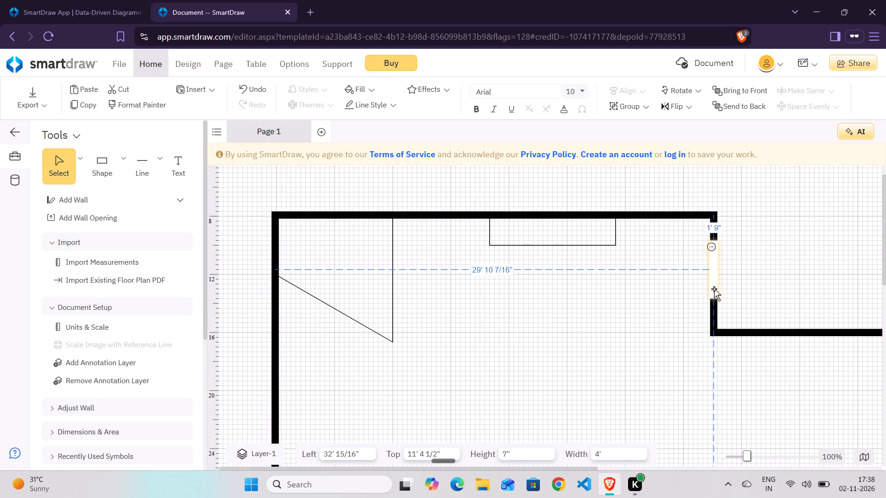
# Draw a horizontal straight line 22' long inward from the right exterior wall, at a Top position of 19' 8".
pyautogui.hscroll(1, 509, 297)
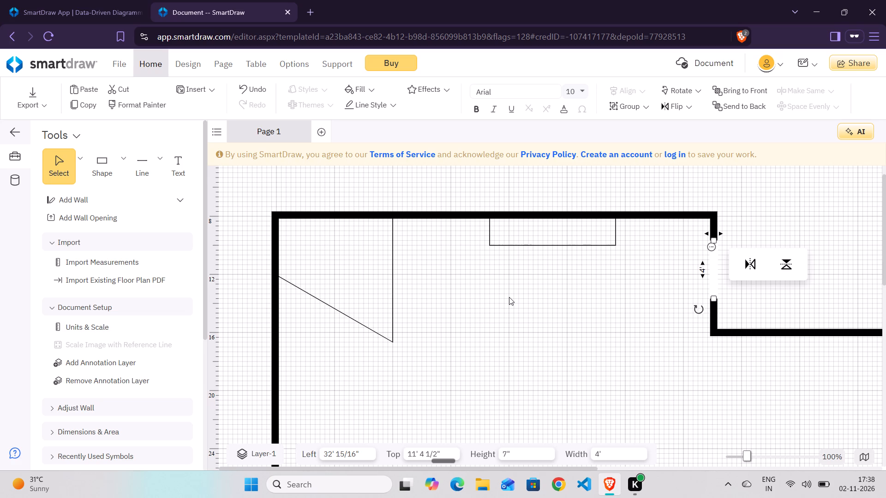
pyautogui.scroll(-1, 509, 297)
pyautogui.hscroll(-2, 509, 297)
pyautogui.hscroll(1, 509, 297)
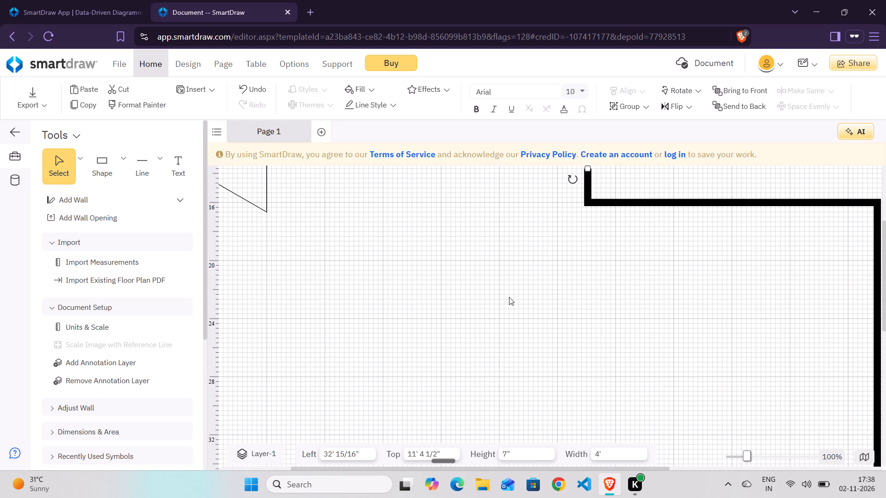
pyautogui.scroll(-1, 509, 297)
pyautogui.scroll(4, 509, 297)
pyautogui.scroll(-1, 509, 297)
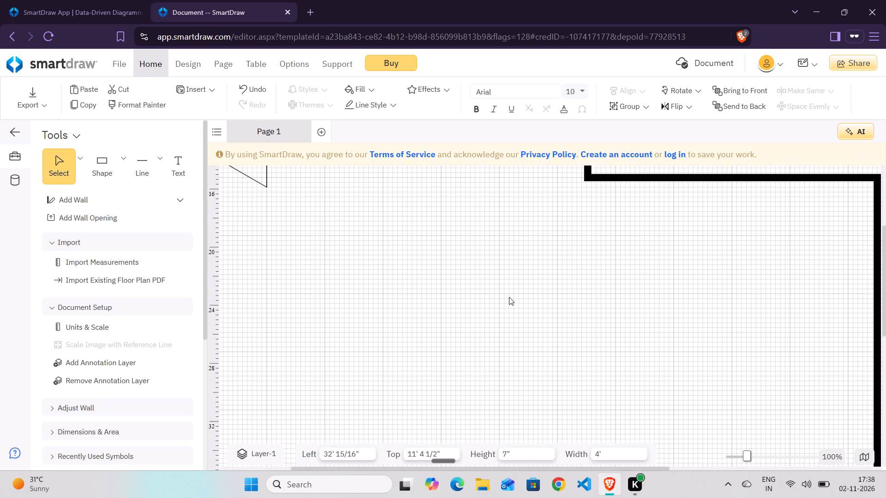
pyautogui.scroll(-1, 509, 297)
pyautogui.scroll(1, 509, 297)
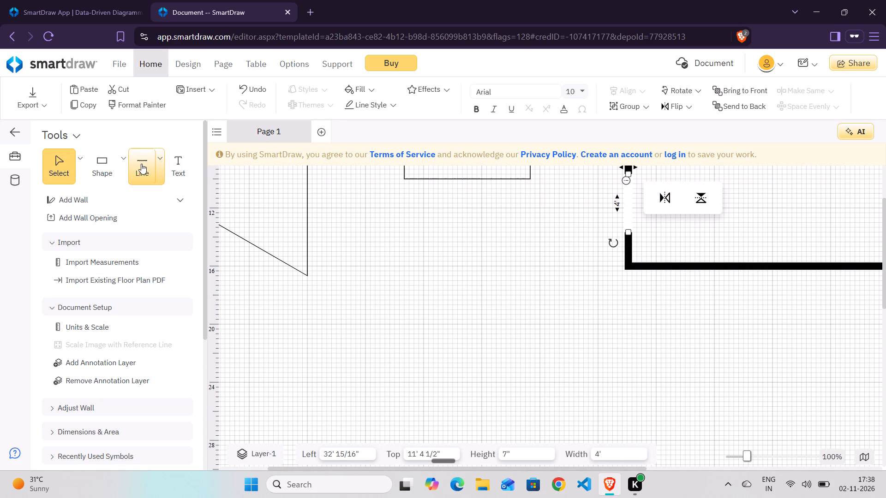
pyautogui.click(141, 164)
pyautogui.hscroll(-2, 431, 290)
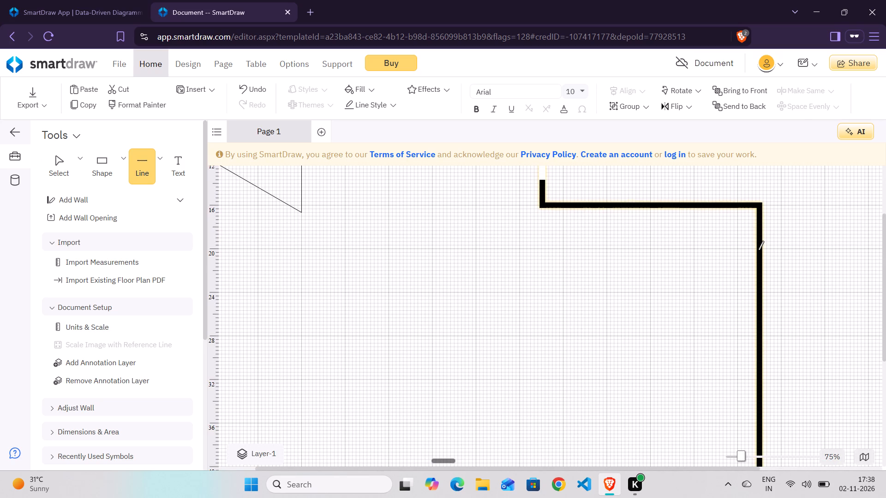
pyautogui.moveTo(757, 246); pyautogui.dragTo(749, 245)
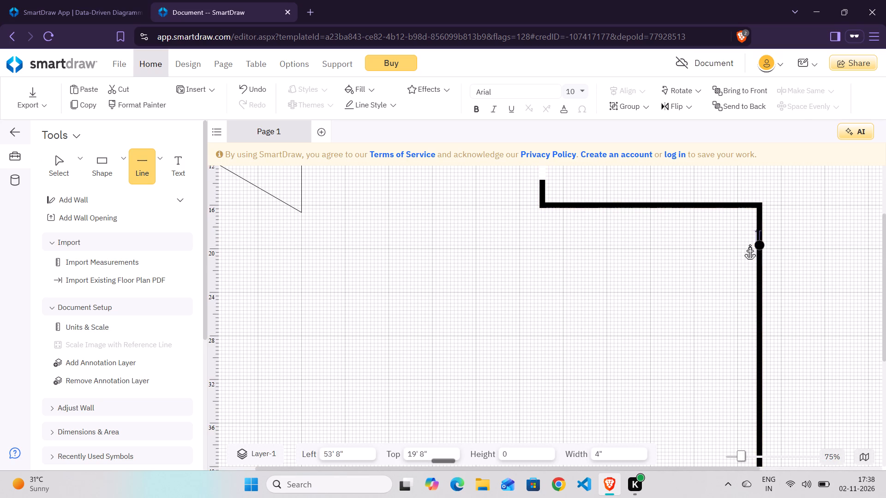
pyautogui.moveTo(749, 245); pyautogui.dragTo(523, 255)
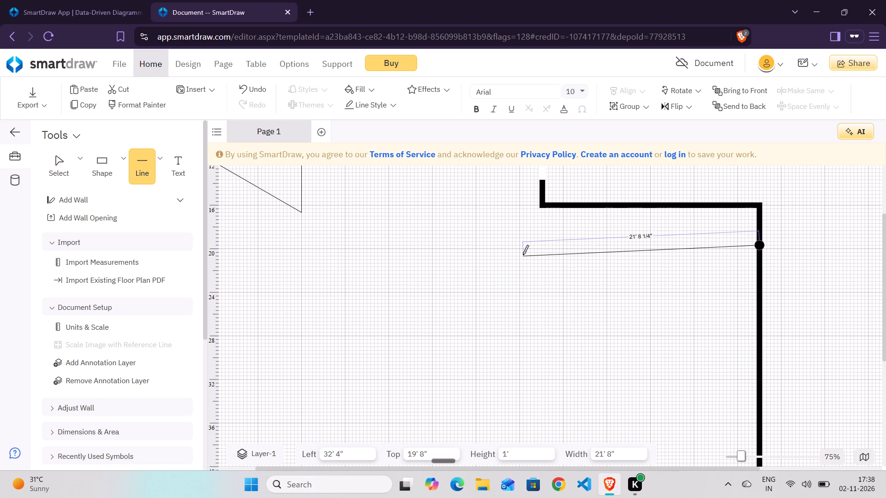
pyautogui.moveTo(523, 255); pyautogui.dragTo(519, 247)
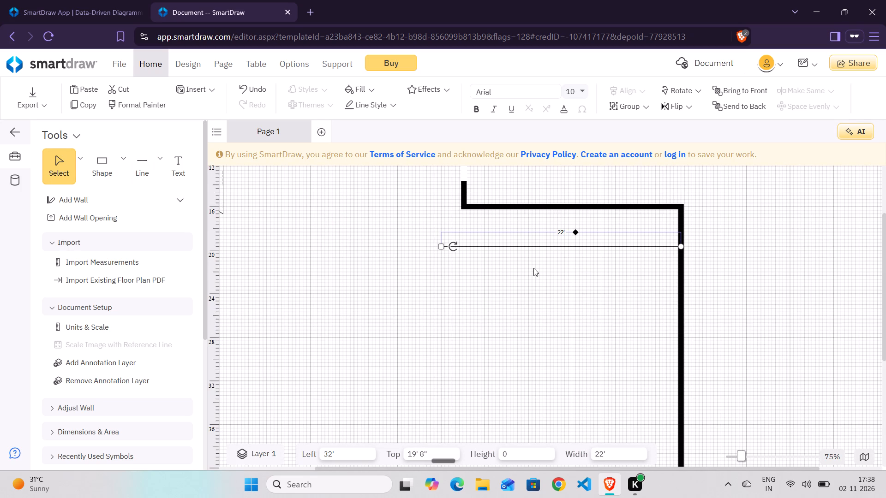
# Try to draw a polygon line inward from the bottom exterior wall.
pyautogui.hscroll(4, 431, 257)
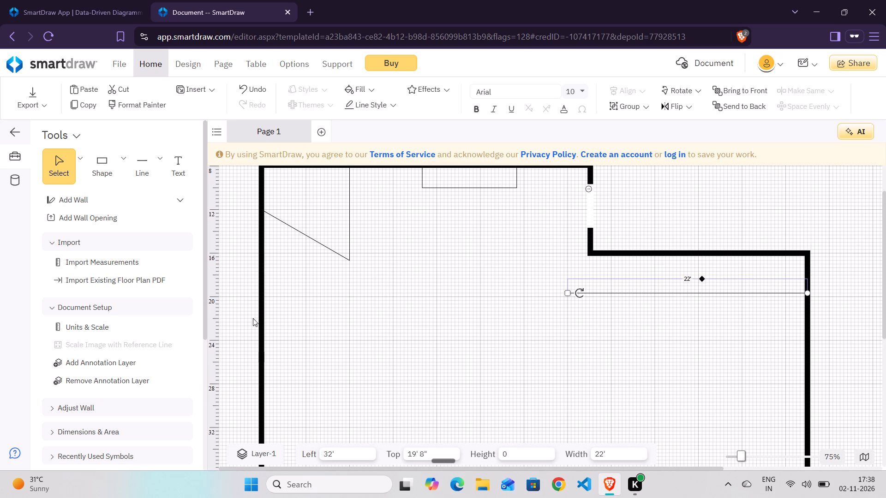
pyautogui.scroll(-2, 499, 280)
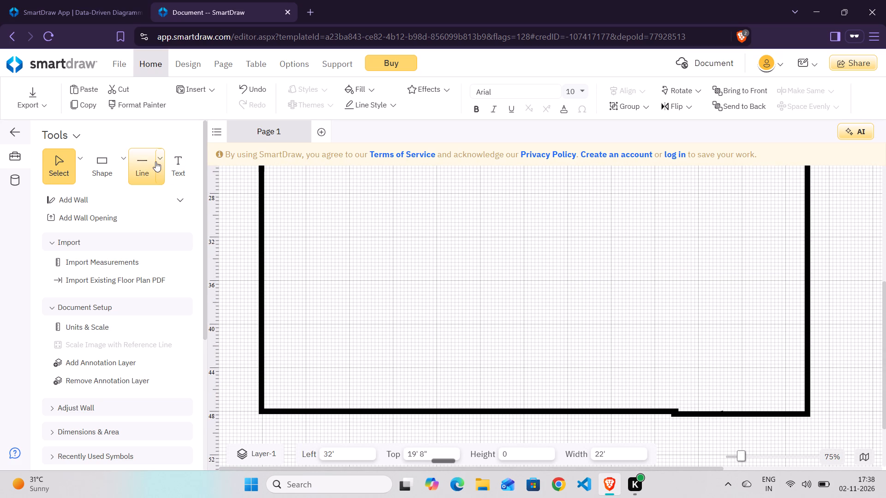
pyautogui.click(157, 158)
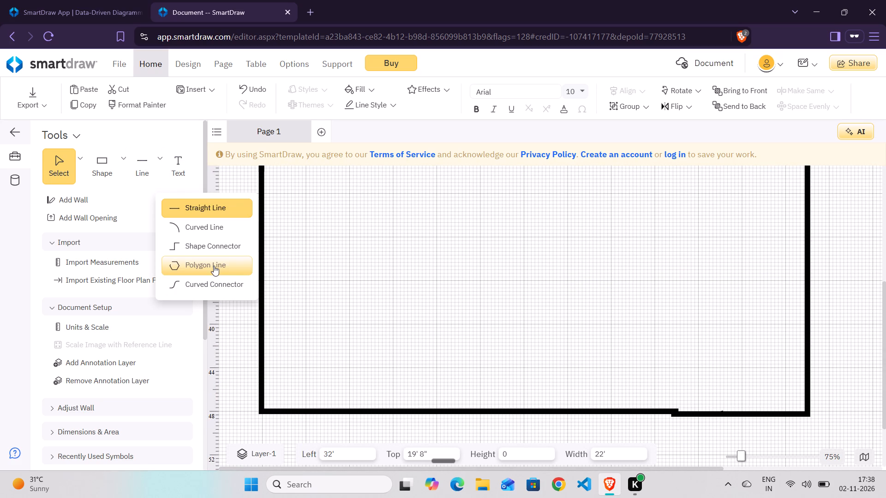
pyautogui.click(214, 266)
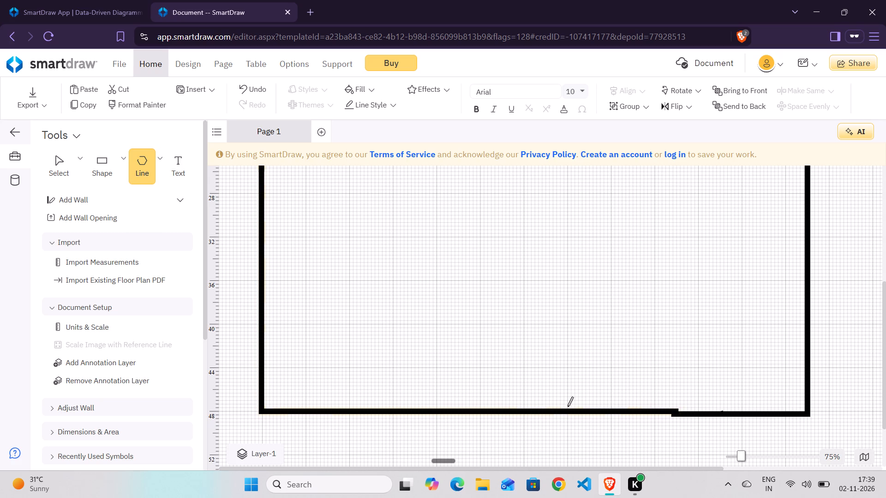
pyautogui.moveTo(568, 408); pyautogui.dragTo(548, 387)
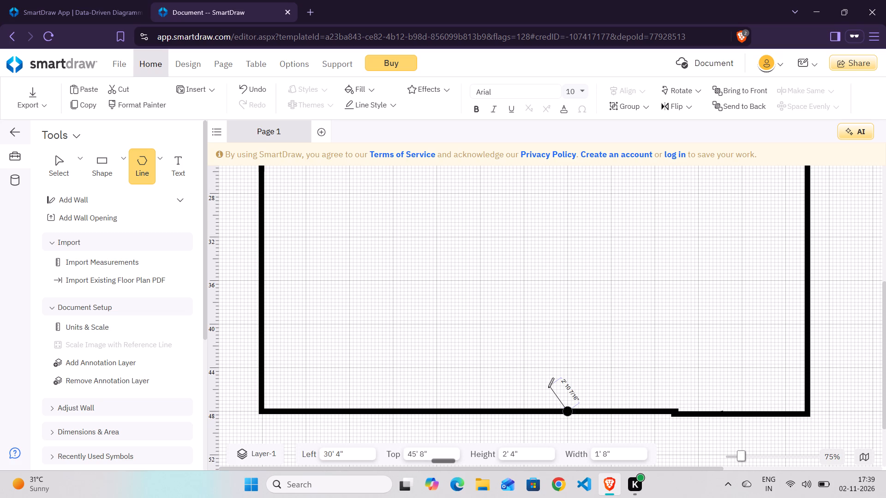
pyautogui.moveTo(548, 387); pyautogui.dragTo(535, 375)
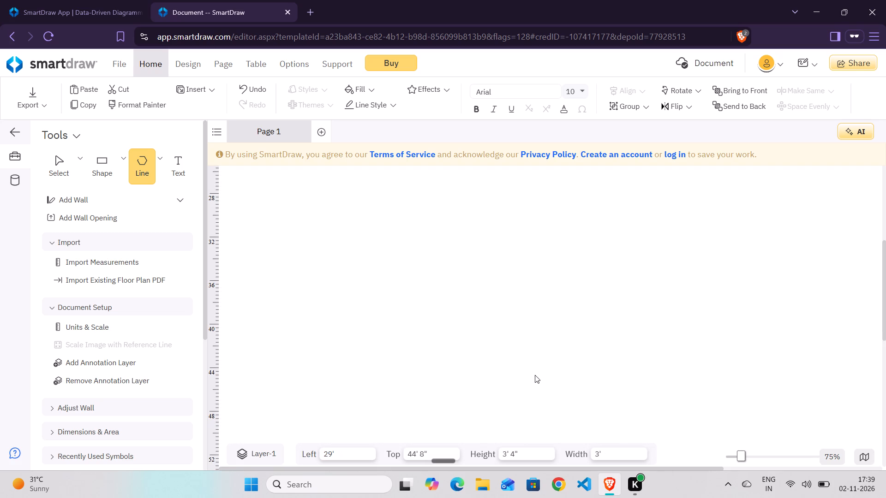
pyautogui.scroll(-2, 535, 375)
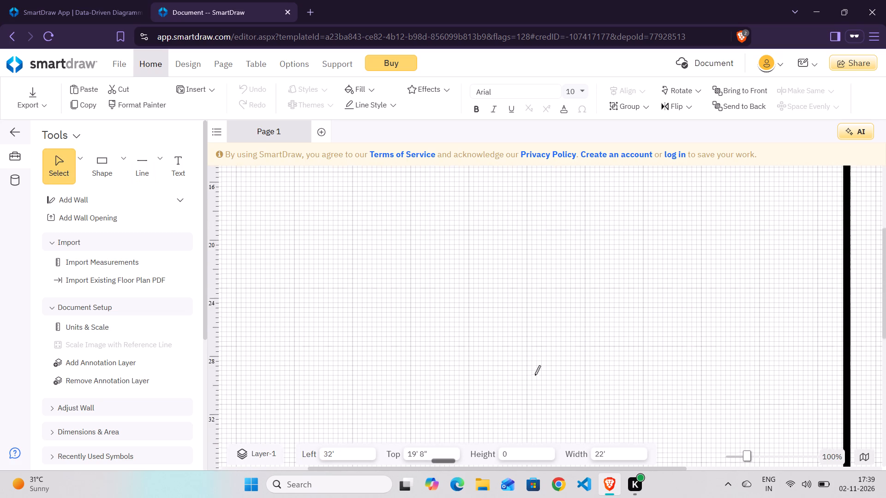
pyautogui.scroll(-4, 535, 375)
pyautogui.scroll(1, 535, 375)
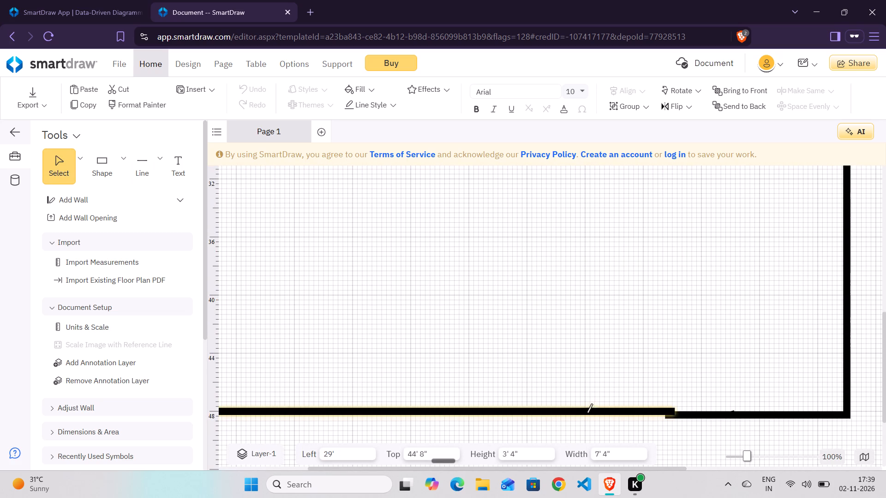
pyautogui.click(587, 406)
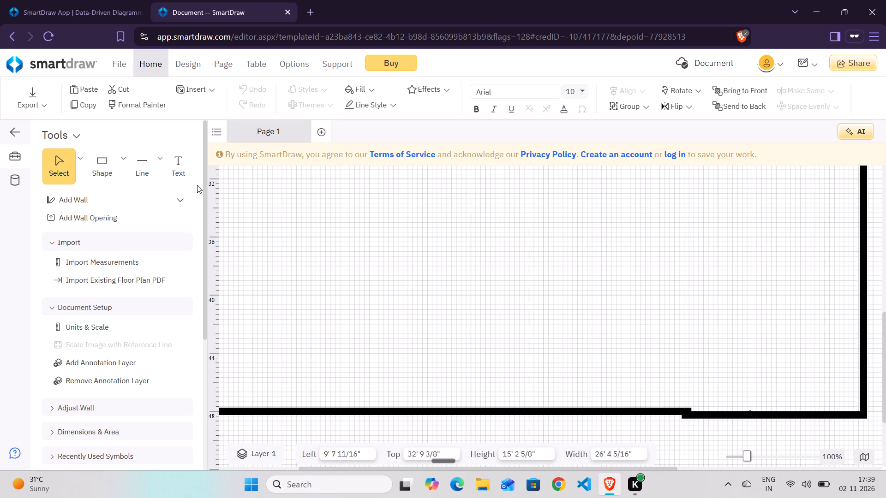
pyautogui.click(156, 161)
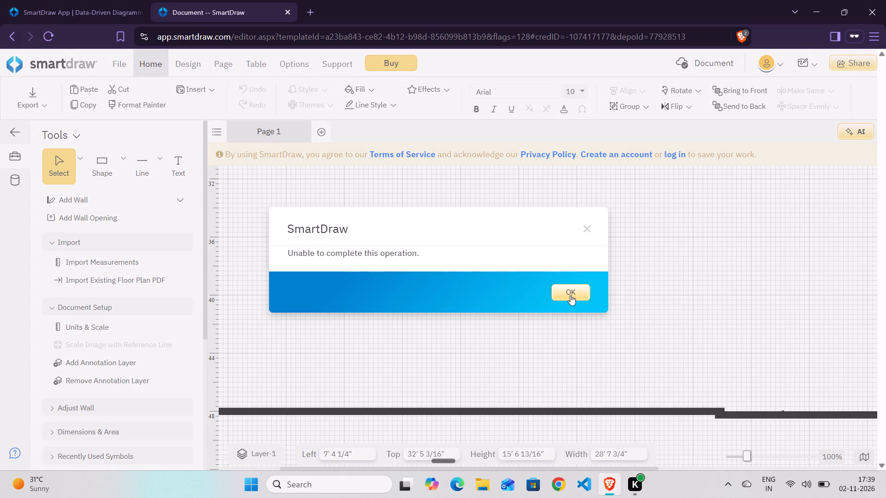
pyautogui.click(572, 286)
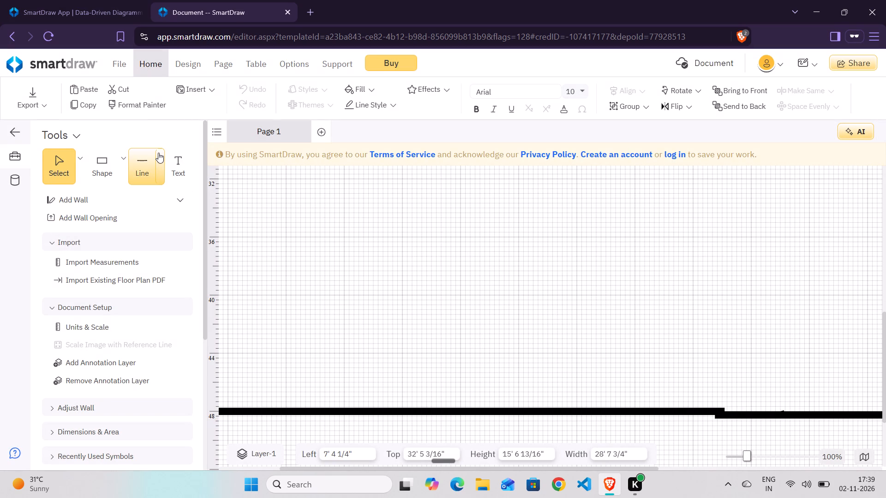
# Draw a seven-segment polygon line about 22' wide and 17' high from the bottom exterior wall to the right exterior wall, enclosing the plan's lower-right corner.
pyautogui.click(158, 153)
pyautogui.click(215, 267)
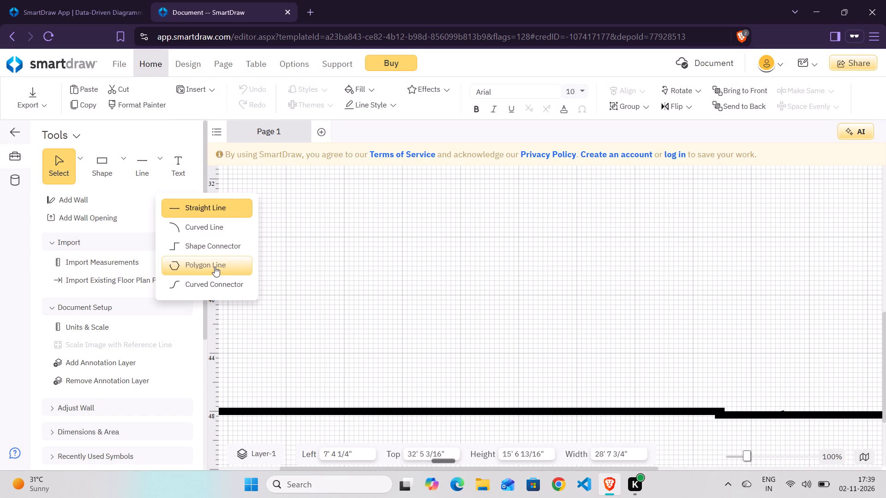
pyautogui.scroll(-2, 623, 415)
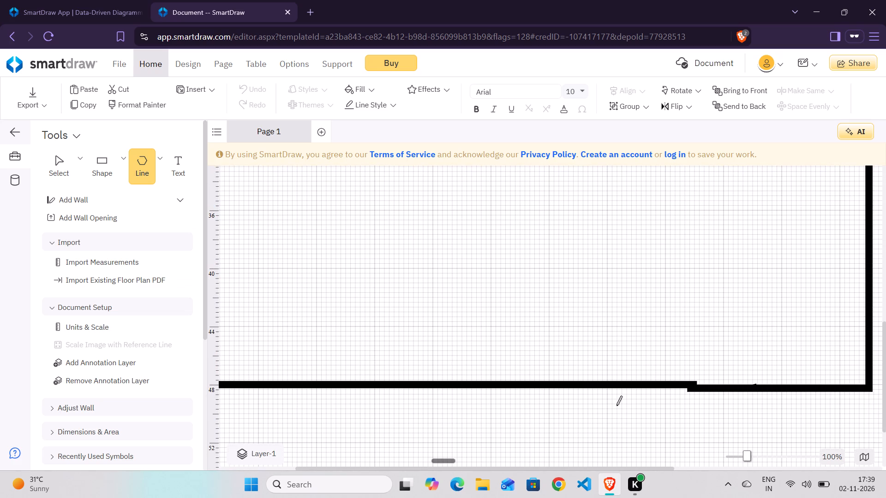
pyautogui.moveTo(608, 379); pyautogui.dragTo(583, 343)
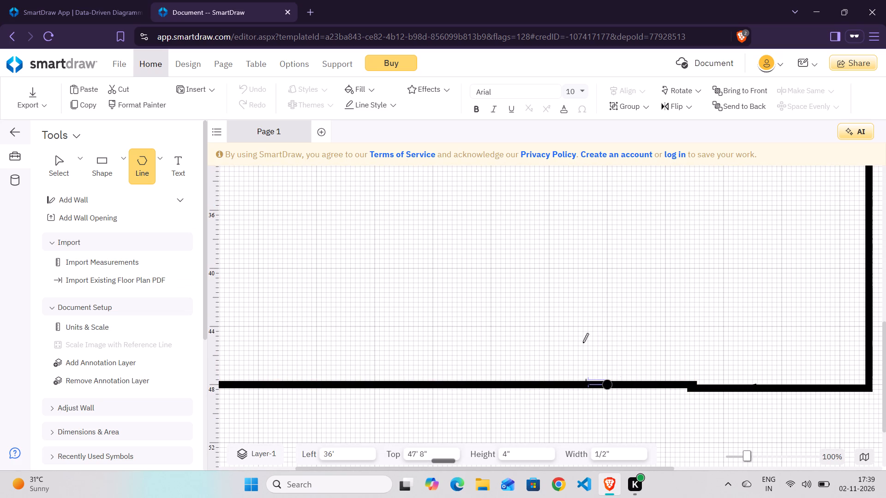
pyautogui.moveTo(583, 343); pyautogui.dragTo(546, 326)
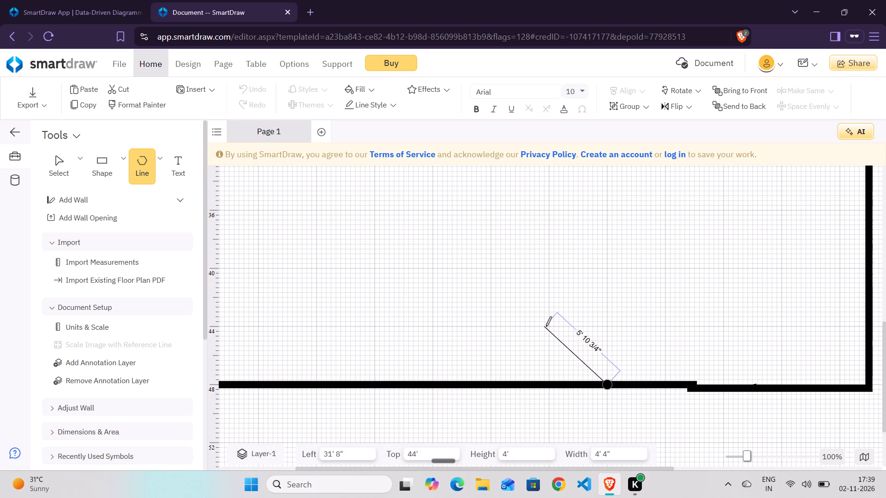
pyautogui.moveTo(546, 326); pyautogui.dragTo(548, 326)
pyautogui.moveTo(549, 325); pyautogui.dragTo(554, 246)
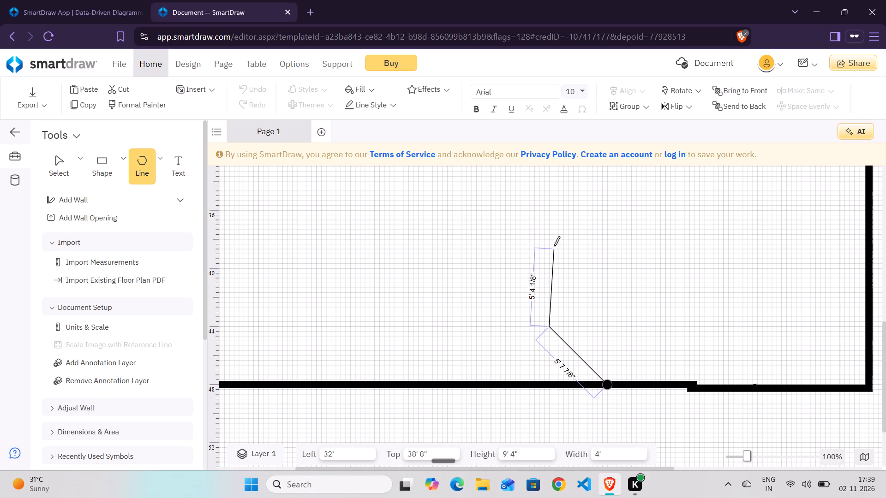
pyautogui.moveTo(554, 246); pyautogui.dragTo(550, 243)
pyautogui.scroll(1, 656, 265)
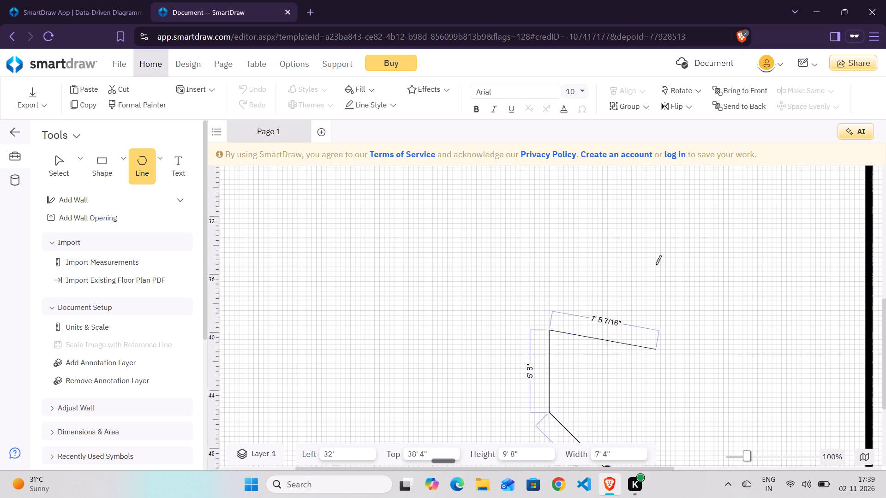
pyautogui.scroll(1, 656, 265)
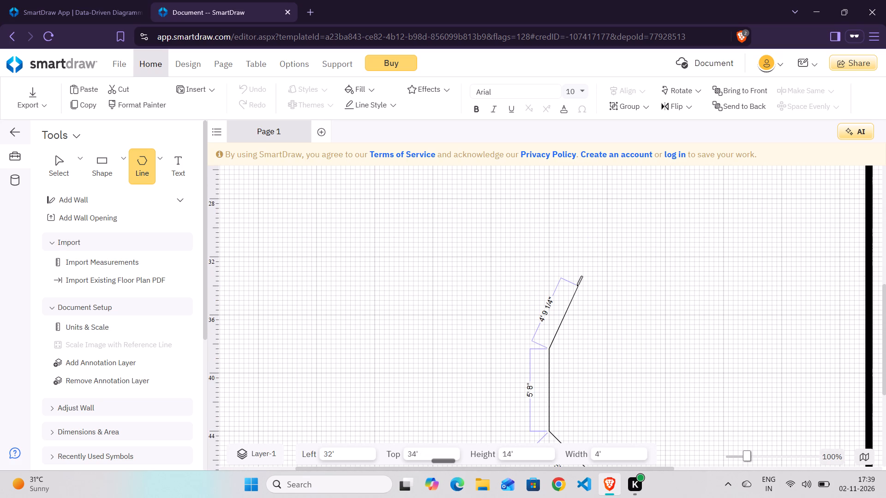
pyautogui.click(575, 285)
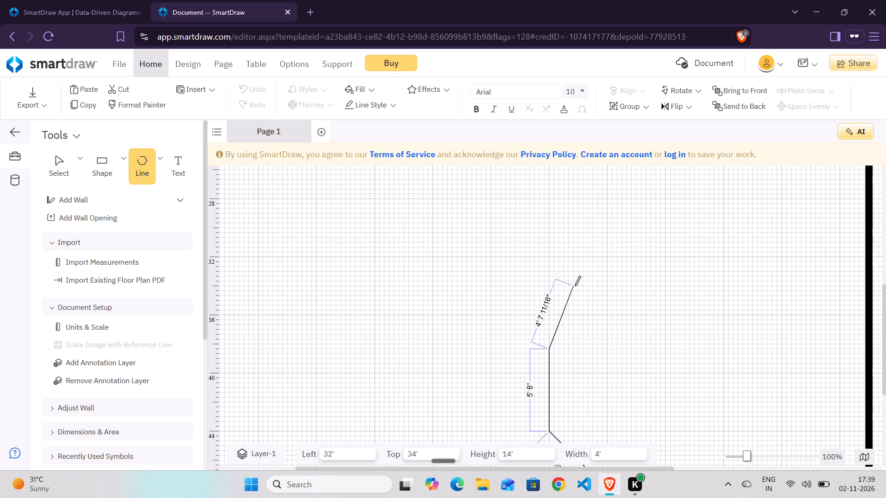
pyautogui.click(625, 240)
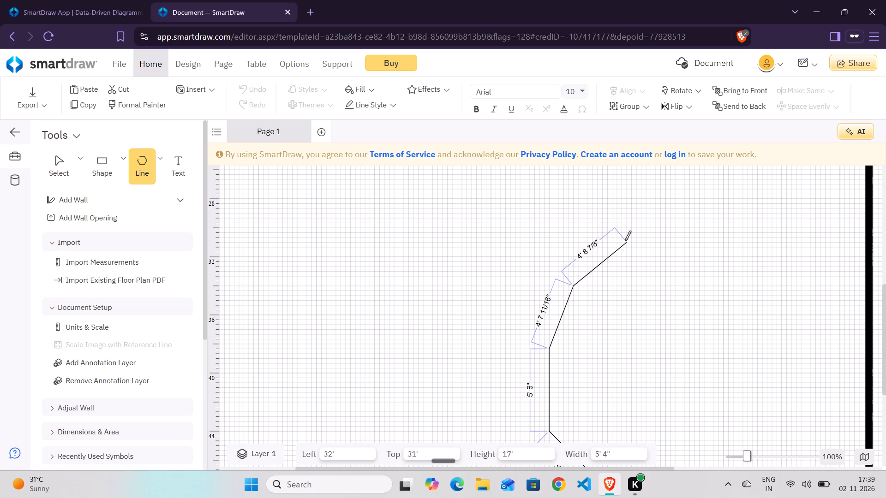
pyautogui.click(722, 243)
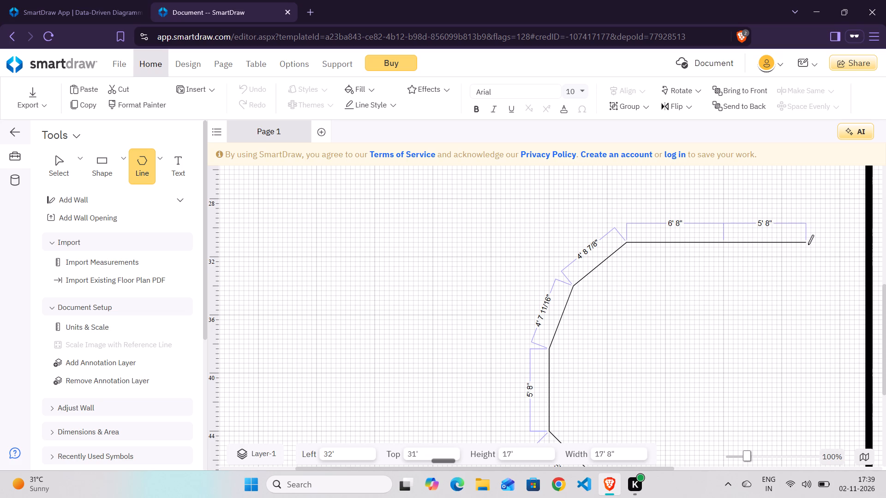
pyautogui.click(808, 244)
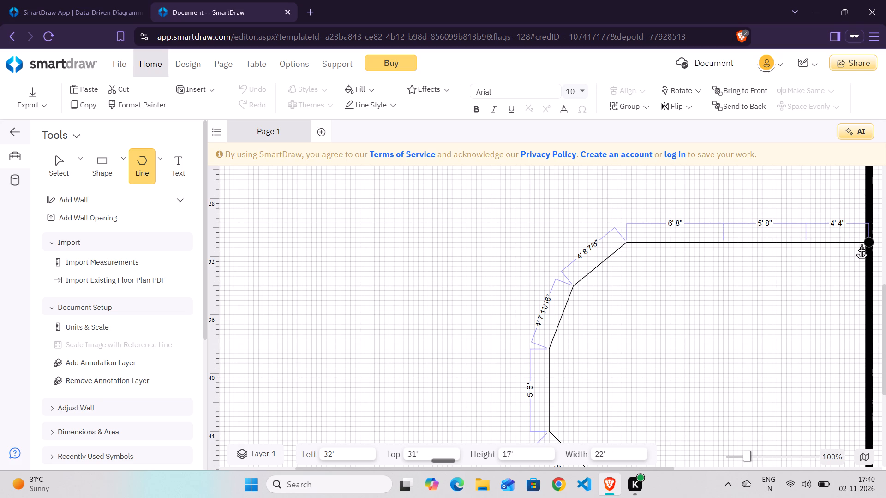
pyautogui.click(862, 243)
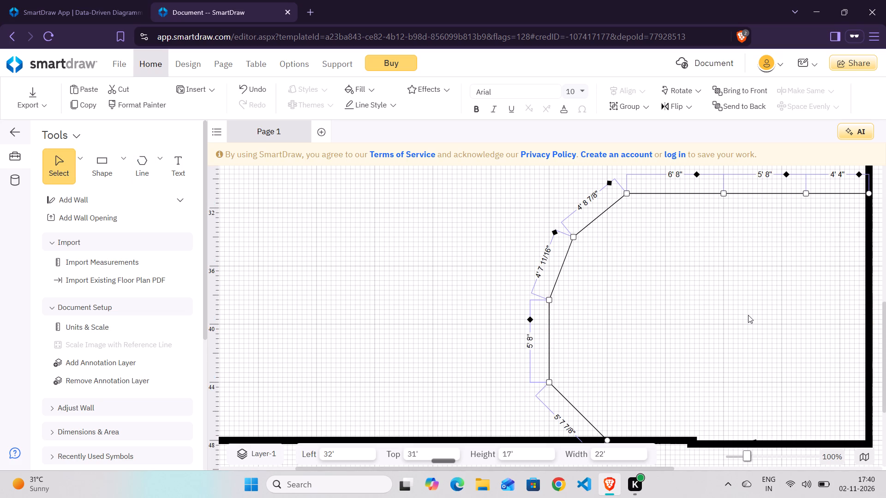
# Add a 4' wide wall opening on the polygon line's upper horizontal section, at a Left position of 44' 8".
pyautogui.hscroll(-2, 748, 315)
pyautogui.scroll(-1, 748, 315)
pyautogui.scroll(1, 748, 315)
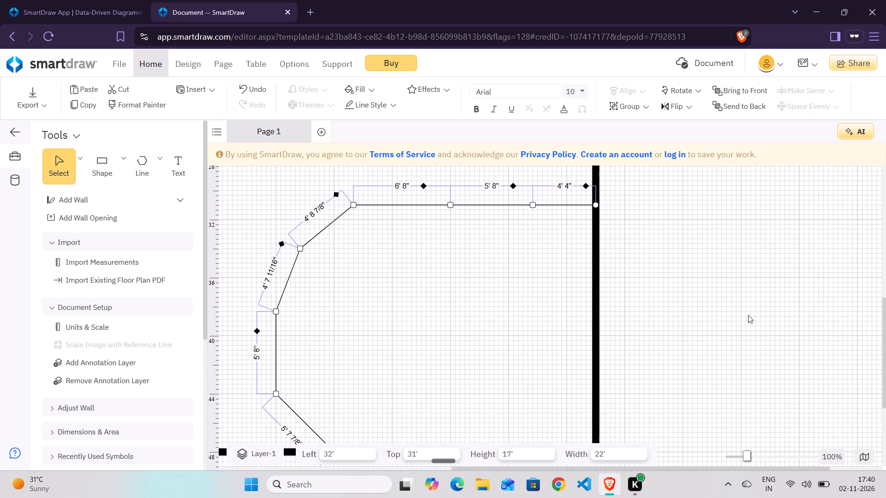
pyautogui.hscroll(1, 748, 315)
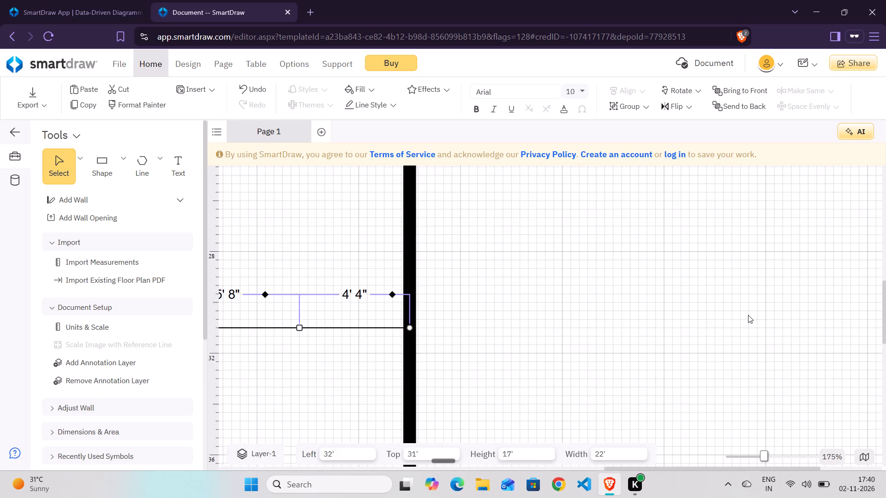
pyautogui.hscroll(-1, 748, 315)
pyautogui.hscroll(1, 748, 315)
pyautogui.scroll(1, 748, 315)
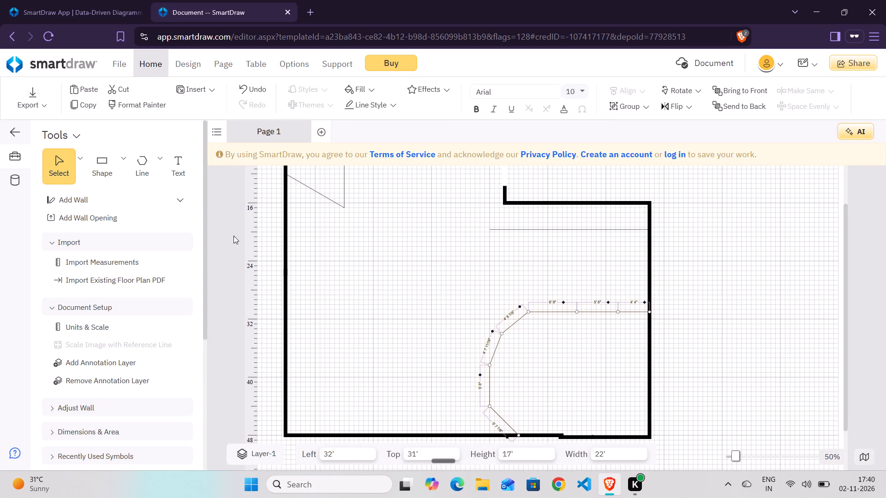
pyautogui.click(174, 218)
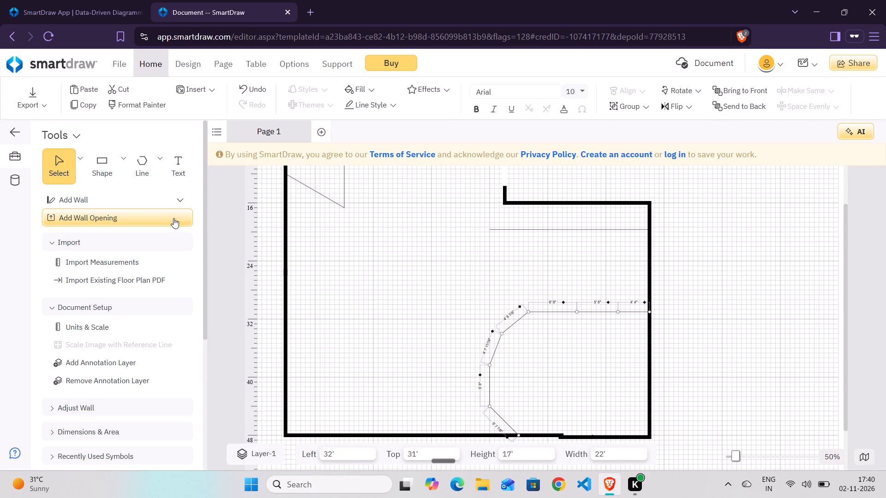
pyautogui.click(597, 311)
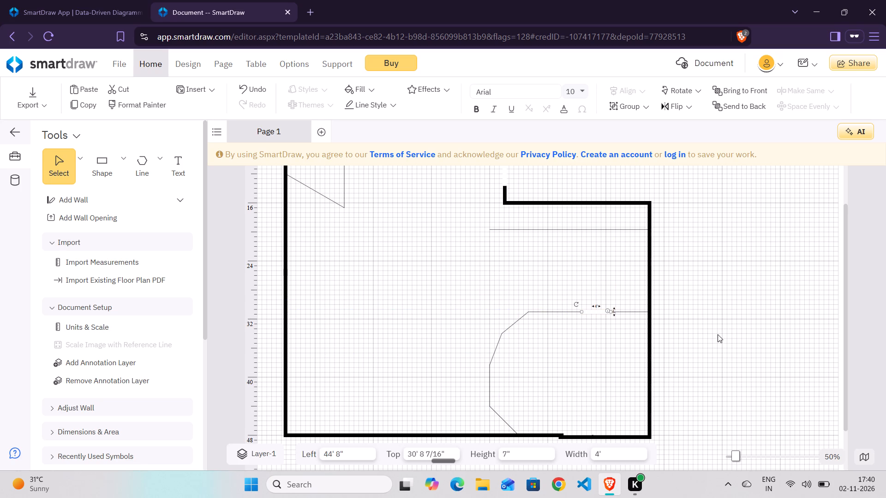
# Search the symbol library for "table".
pyautogui.scroll(-4, 115, 361)
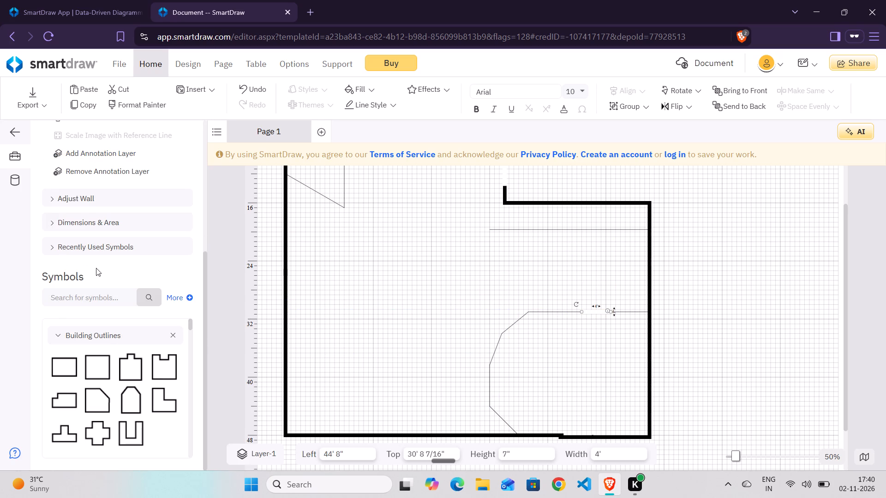
pyautogui.click(65, 297)
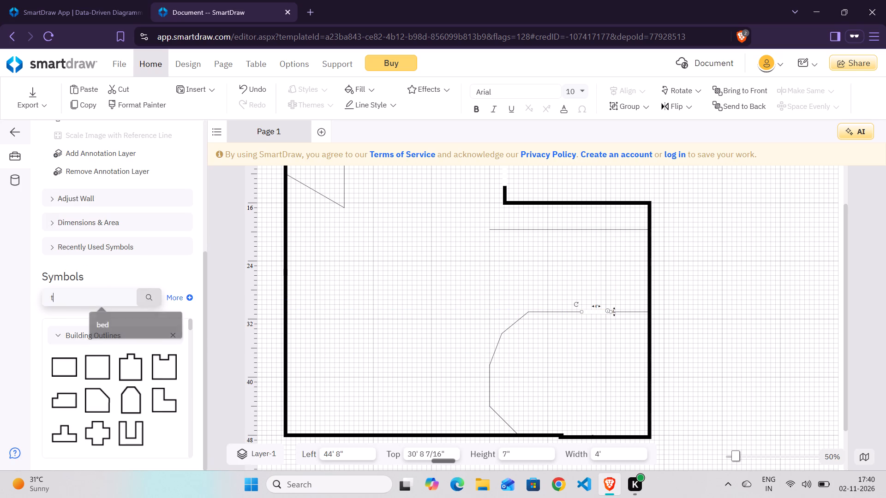
pyautogui.press('a')
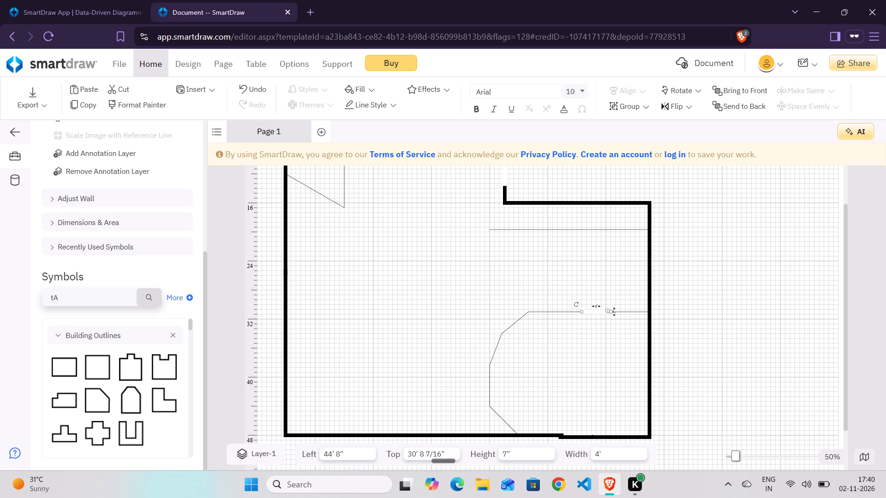
pyautogui.press('BackSpace')
pyautogui.write('ablle')
pyautogui.press('Return')
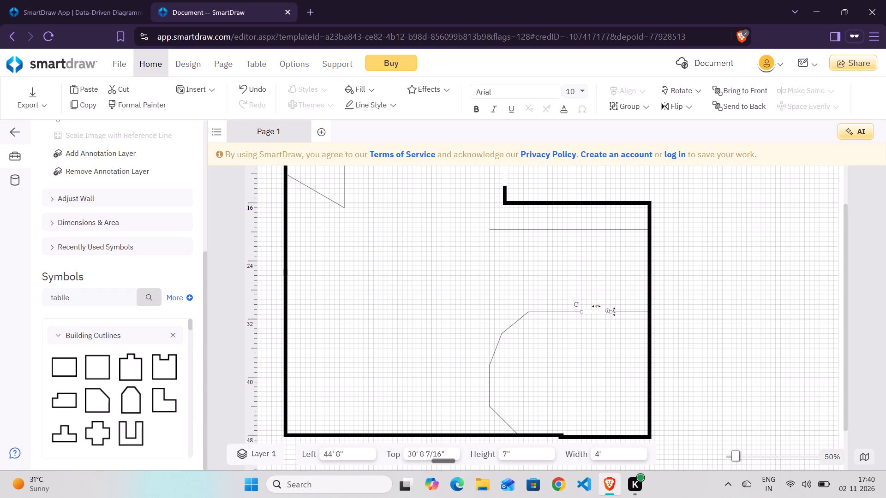
pyautogui.click(66, 298)
pyautogui.press('BackSpace')
pyautogui.press('Return')
pyautogui.click(151, 293)
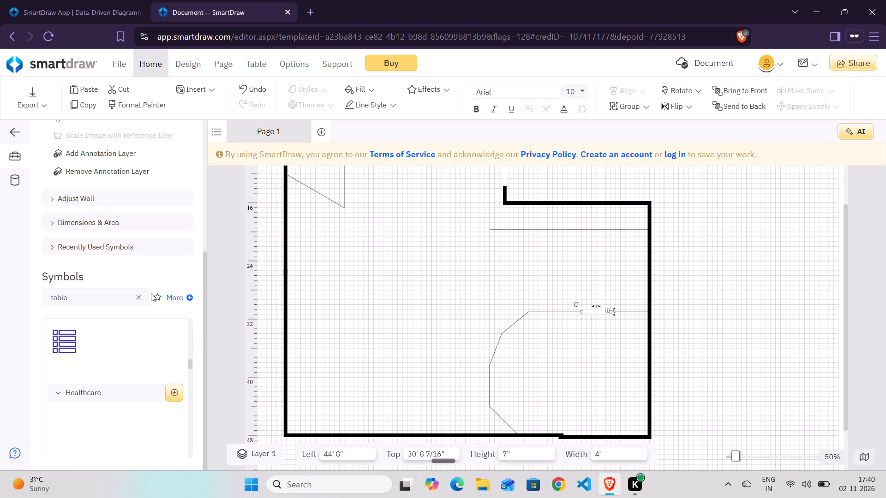
# Look through the table symbols and search the symbol library for "conference" instead.
pyautogui.scroll(-2, 125, 377)
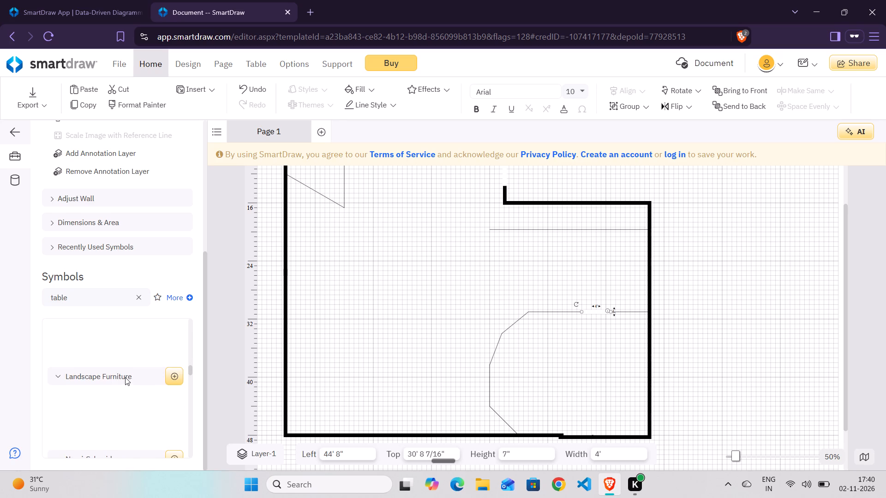
pyautogui.scroll(-2, 125, 377)
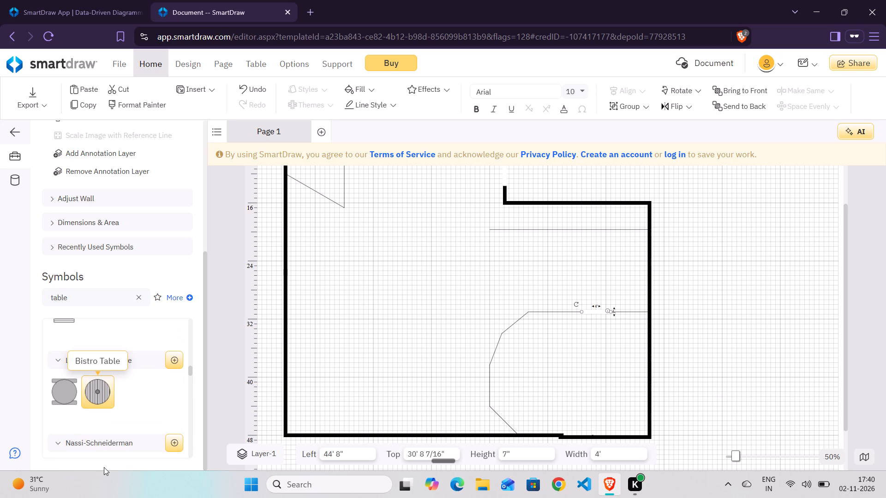
pyautogui.scroll(-1, 104, 467)
pyautogui.scroll(-1, 112, 423)
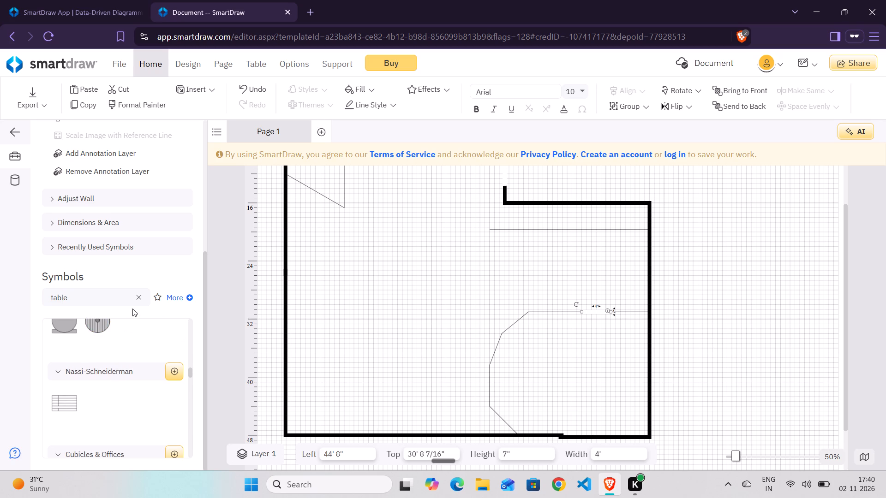
pyautogui.click(133, 300)
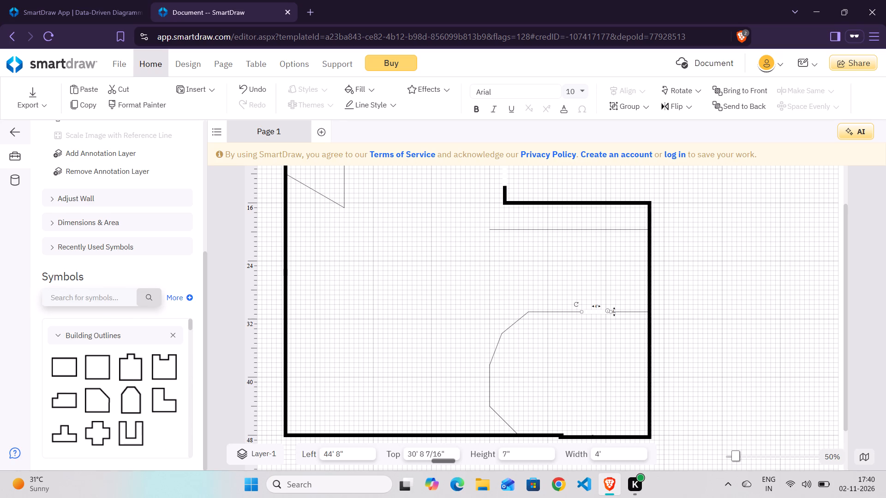
pyautogui.press('c')
pyautogui.write('onference')
pyautogui.press('space')
pyautogui.press('Return')
pyautogui.click(151, 293)
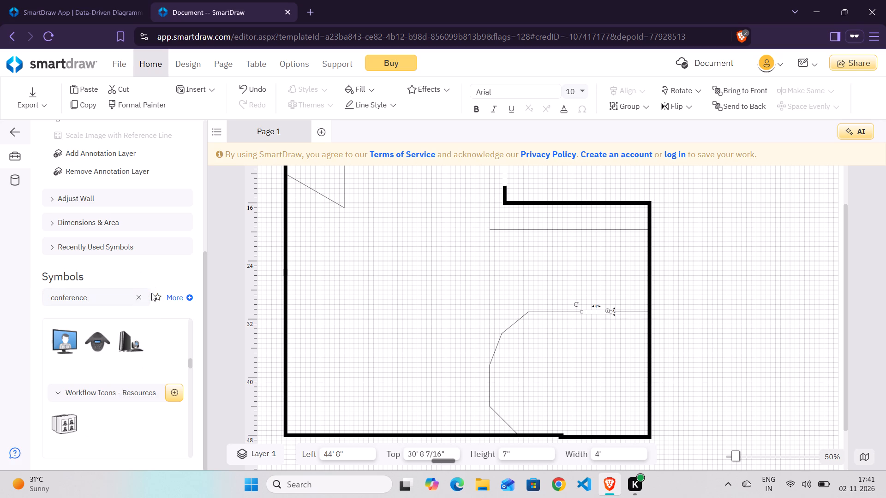
# Place an Oval Conference Table inside the lower-right polygon-line room, at about Left 37' 4" and Top 31' 4".
pyautogui.scroll(-3, 133, 408)
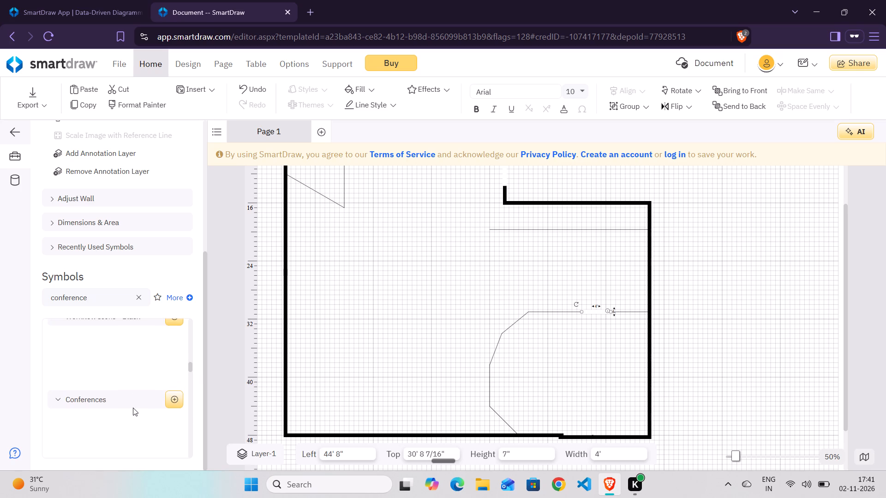
pyautogui.scroll(-1, 133, 408)
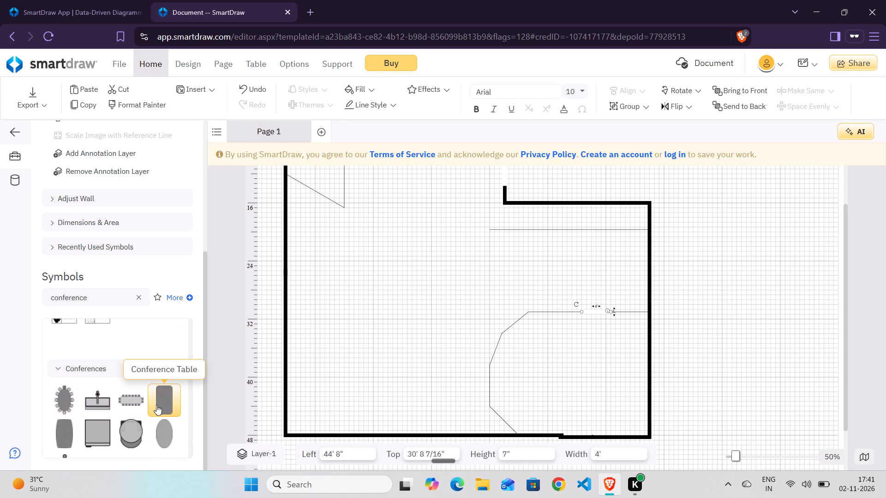
pyautogui.click(67, 396)
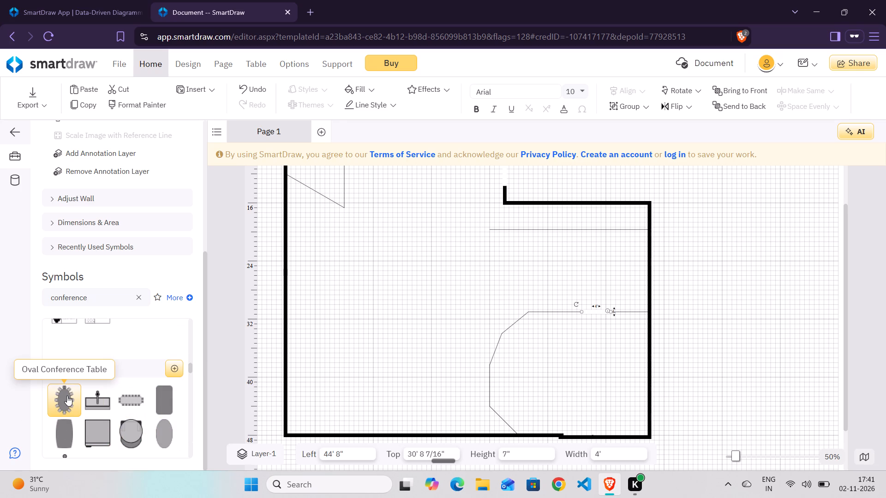
pyautogui.scroll(-1, 544, 384)
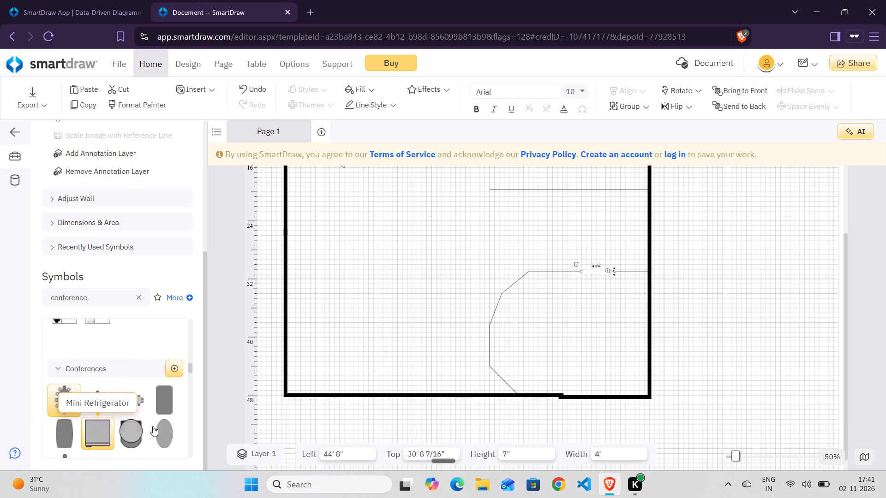
pyautogui.moveTo(69, 398); pyautogui.dragTo(536, 311)
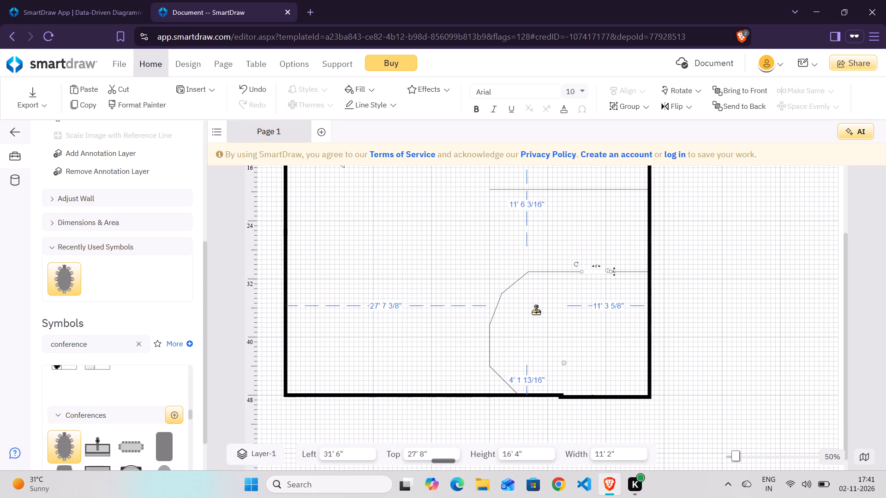
pyautogui.moveTo(536, 311); pyautogui.dragTo(565, 327)
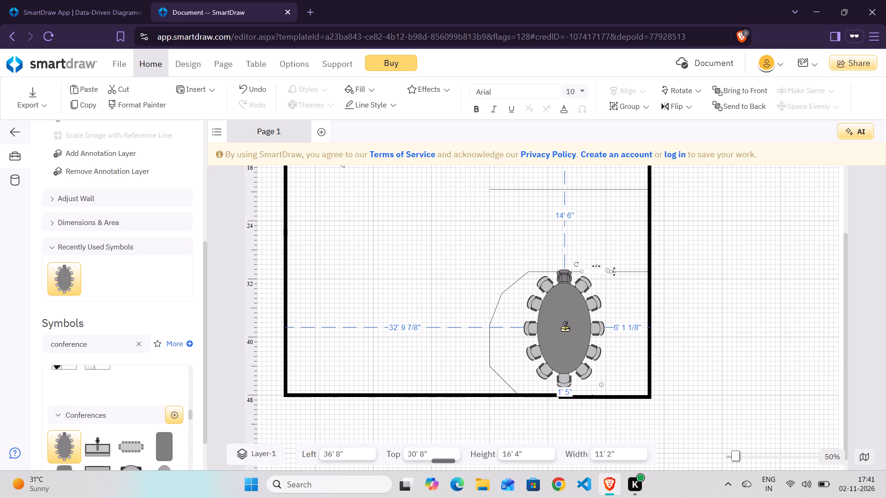
pyautogui.moveTo(565, 327); pyautogui.dragTo(569, 334)
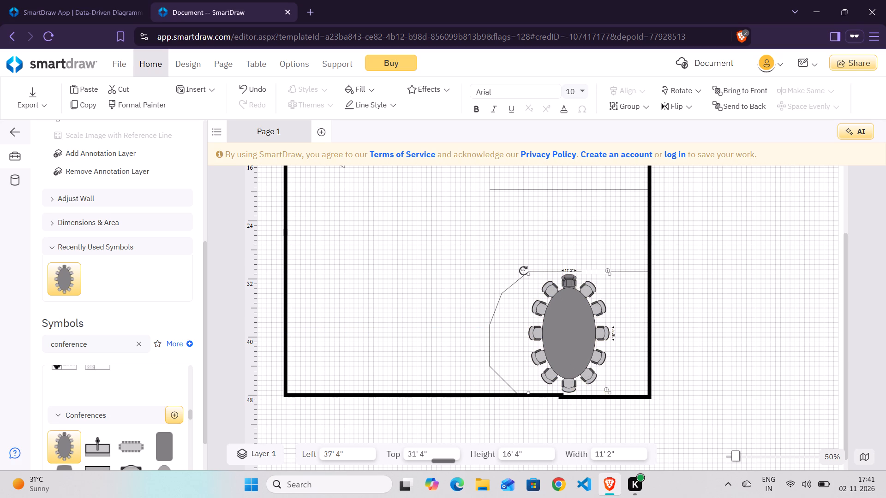
# Rotate the oval conference table roughly a quarter turn so it lies nearly horizontal, and shift it toward the right exterior wall.
pyautogui.moveTo(523, 271); pyautogui.dragTo(512, 366)
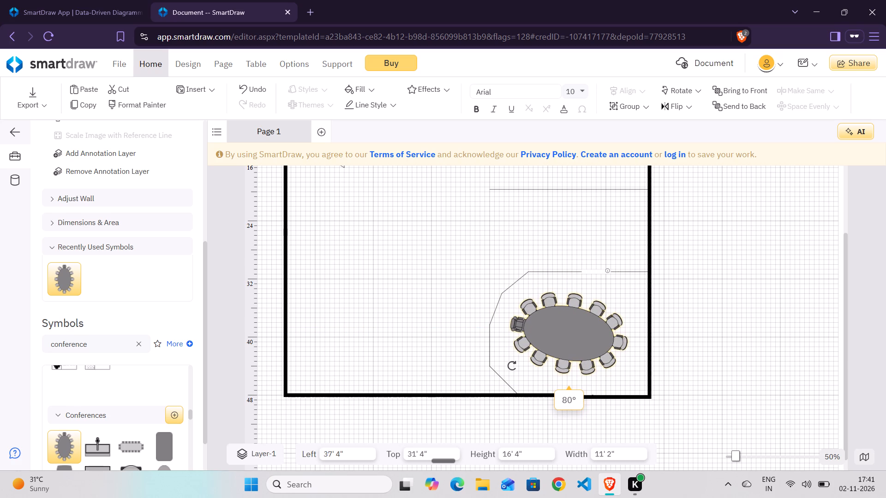
pyautogui.moveTo(512, 366); pyautogui.dragTo(514, 368)
pyautogui.moveTo(572, 327); pyautogui.dragTo(578, 327)
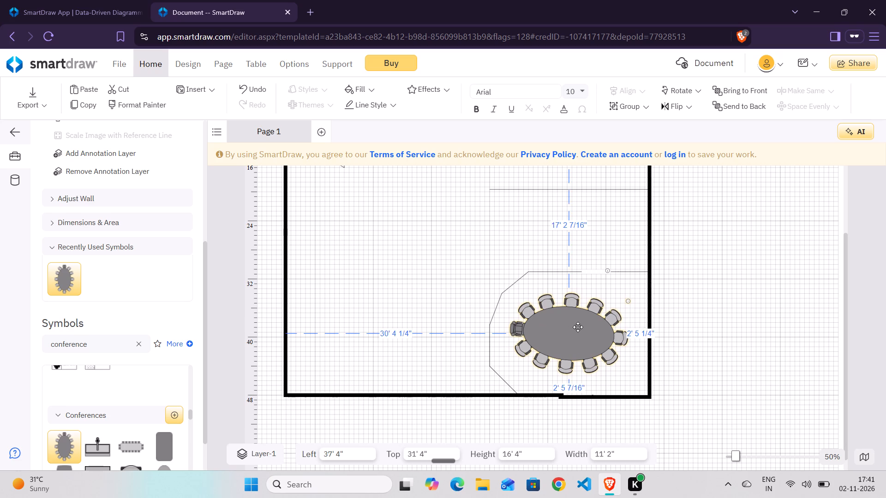
pyautogui.moveTo(578, 327); pyautogui.dragTo(583, 330)
pyautogui.click(719, 341)
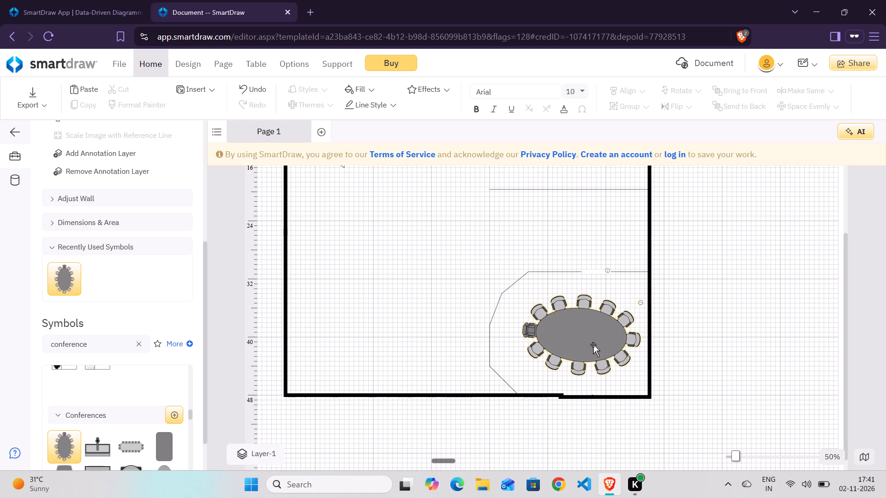
# Place a Video Conference symbol beside the head chair on the polygon line, at about Left 31' 4" and Top 37' 4".
pyautogui.hscroll(1, 592, 344)
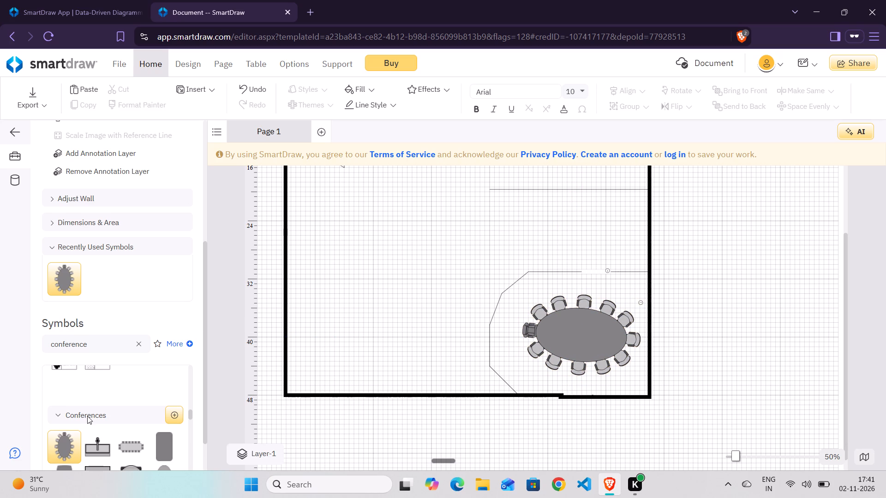
pyautogui.scroll(-1, 84, 437)
pyautogui.scroll(-1, 159, 403)
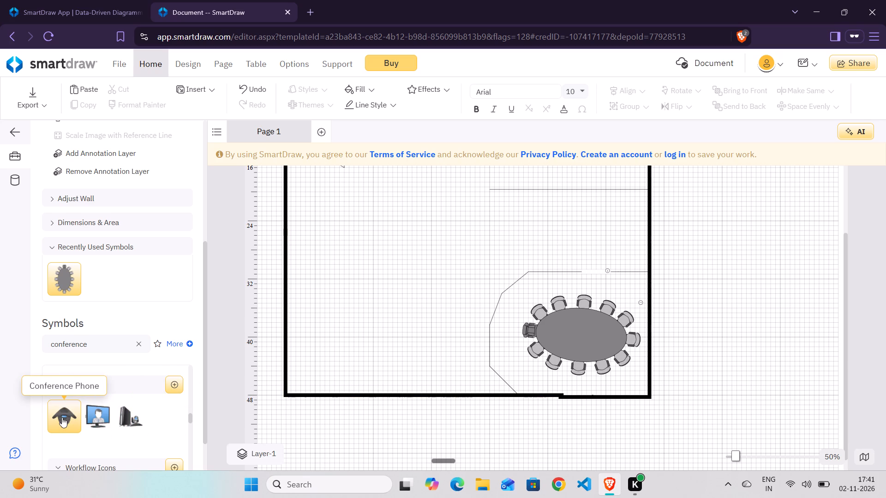
pyautogui.click(85, 416)
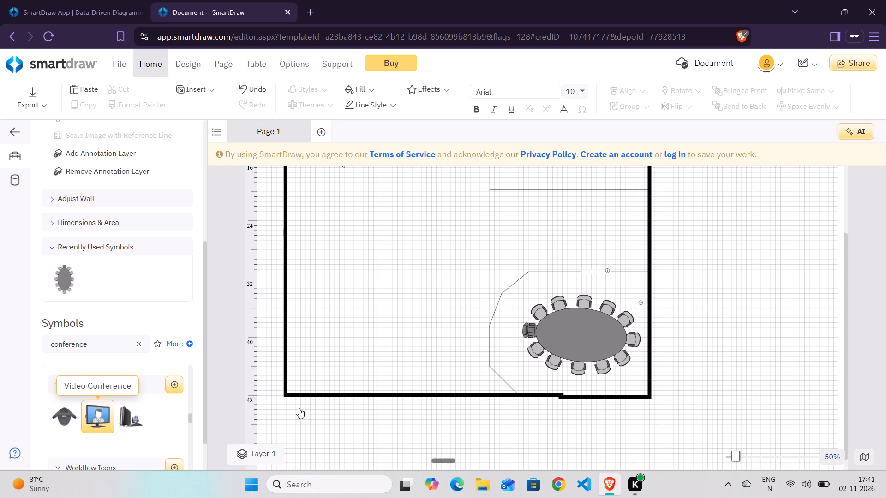
pyautogui.click(95, 414)
pyautogui.moveTo(105, 420); pyautogui.dragTo(499, 332)
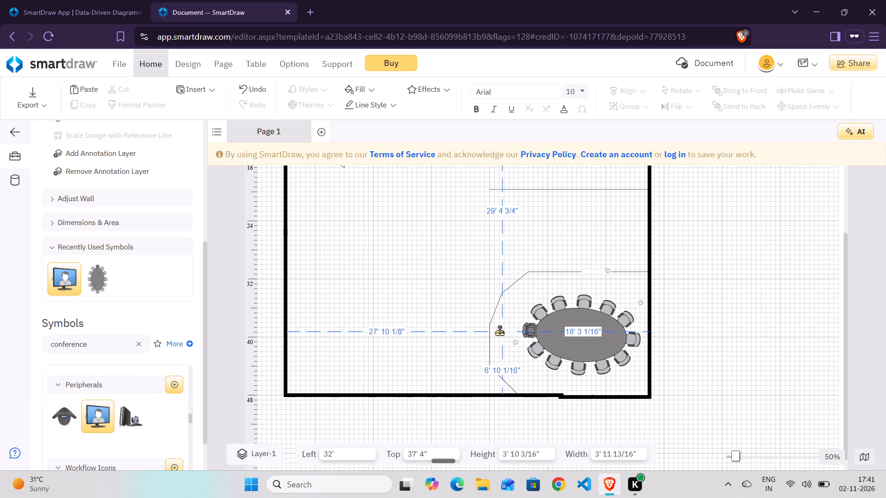
pyautogui.moveTo(499, 332); pyautogui.dragTo(499, 332)
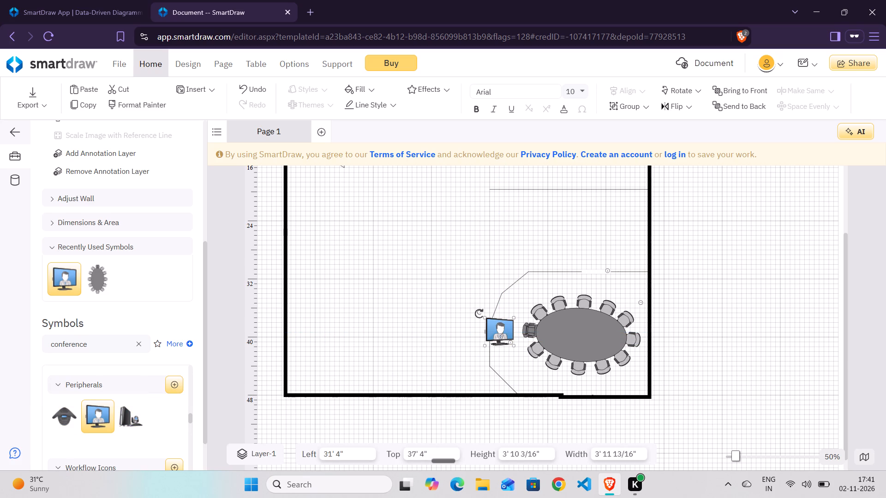
# Rotate the Video Conference symbol to 90° and move it inside the polygon line, to about Left 32' 1" and Top 38' 9".
pyautogui.moveTo(479, 314); pyautogui.dragTo(505, 368)
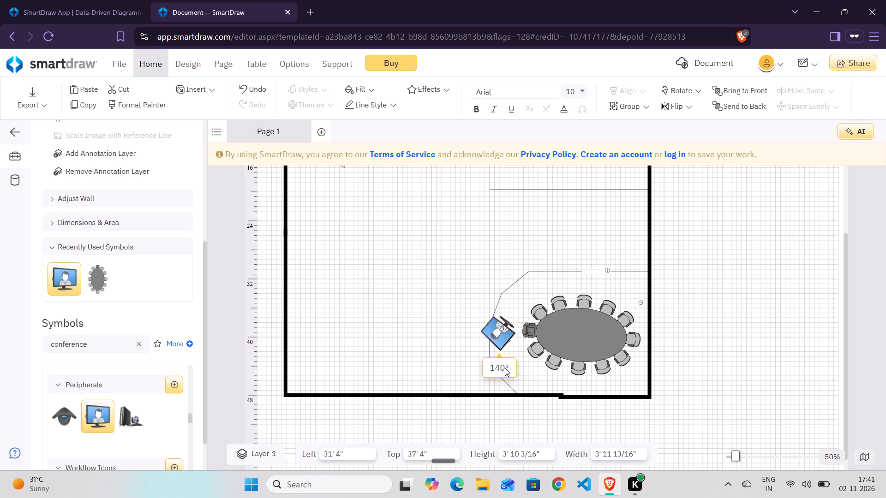
pyautogui.moveTo(505, 368); pyautogui.dragTo(483, 352)
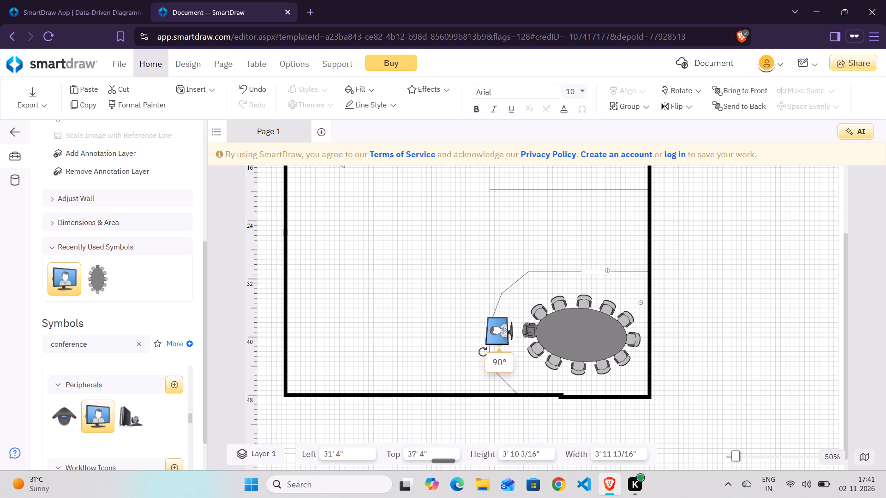
pyautogui.moveTo(483, 352); pyautogui.dragTo(483, 352)
pyautogui.moveTo(497, 340); pyautogui.dragTo(500, 349)
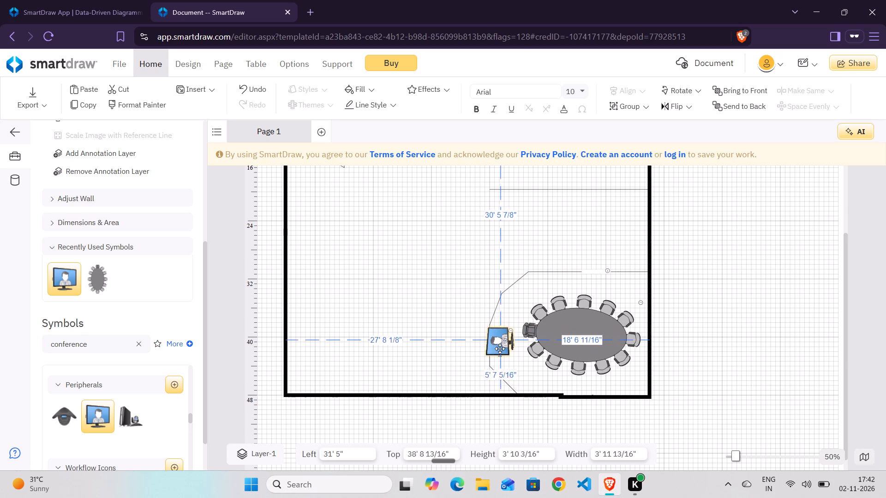
pyautogui.moveTo(500, 349); pyautogui.dragTo(506, 351)
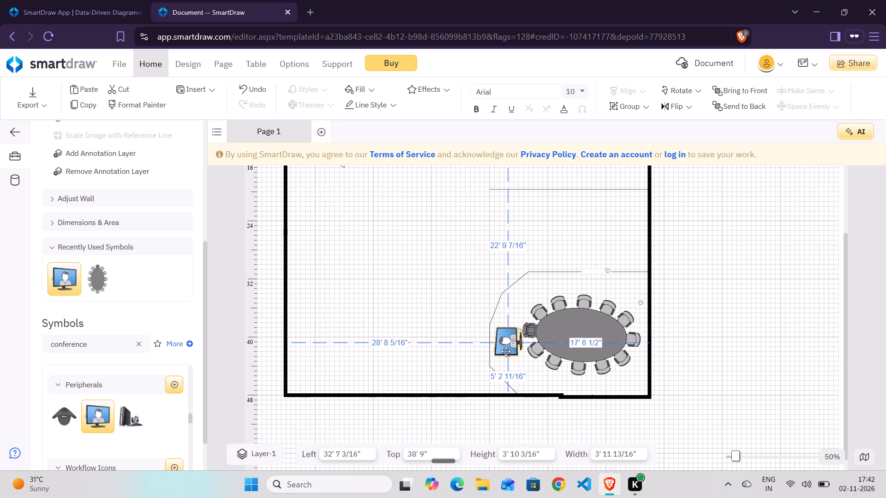
pyautogui.moveTo(506, 351); pyautogui.dragTo(503, 352)
# Review the furnished conference room and its polygon line, and look through the remaining conference symbols.
pyautogui.hscroll(1, 740, 326)
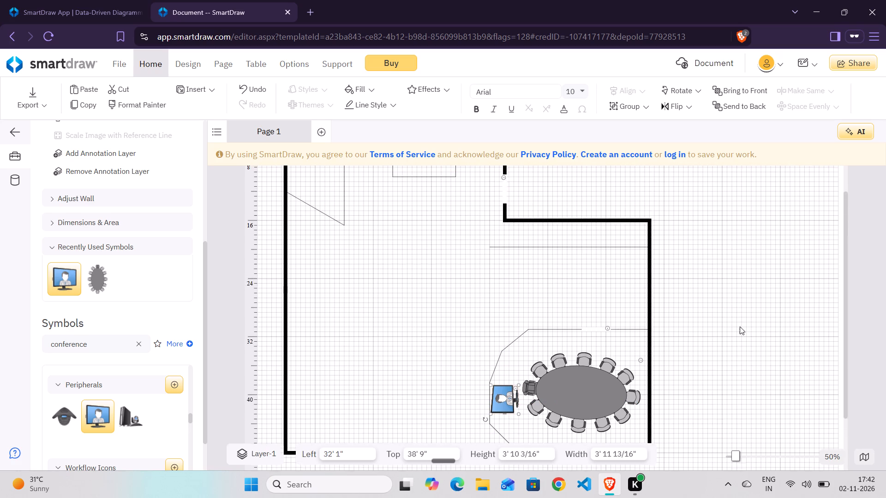
pyautogui.hscroll(1, 740, 326)
pyautogui.scroll(1, 740, 326)
pyautogui.scroll(-1, 740, 326)
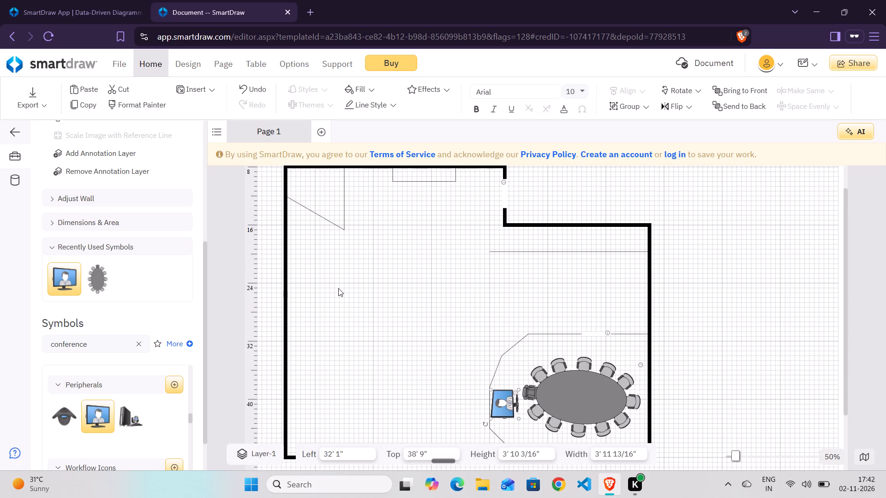
pyautogui.scroll(-2, 126, 371)
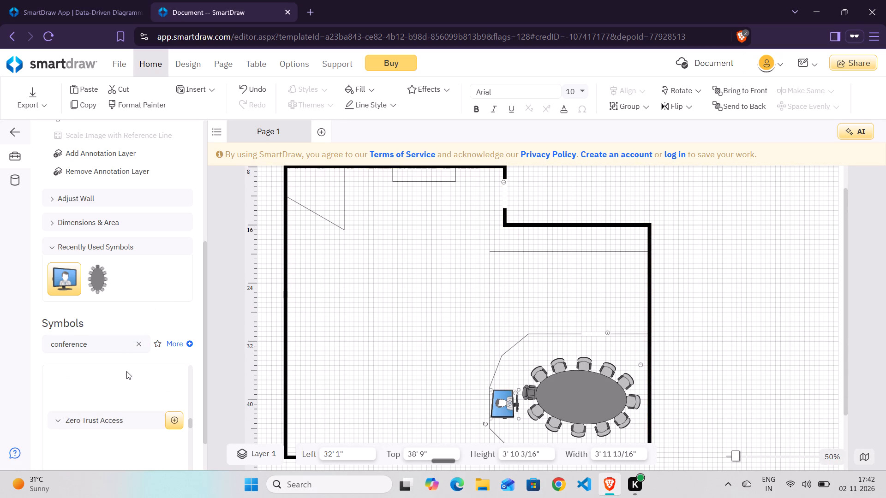
pyautogui.scroll(1, 186, 443)
pyautogui.scroll(1, 139, 424)
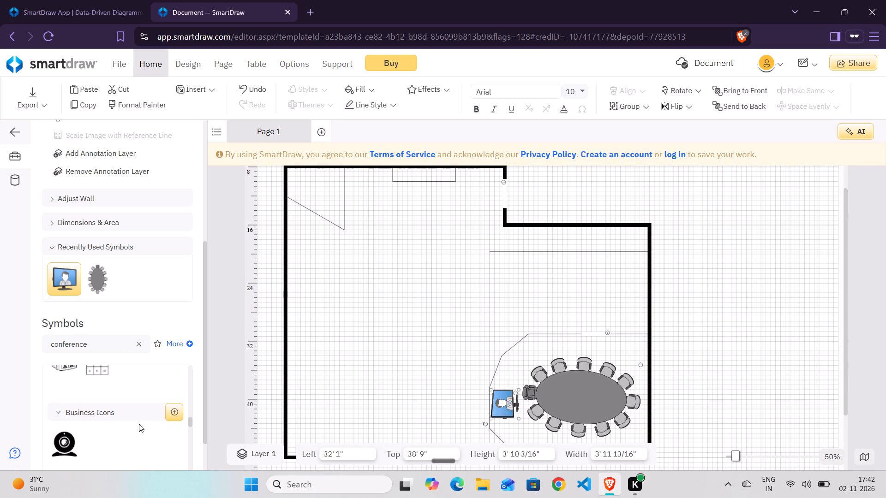
pyautogui.scroll(1, 139, 424)
pyautogui.click(729, 358)
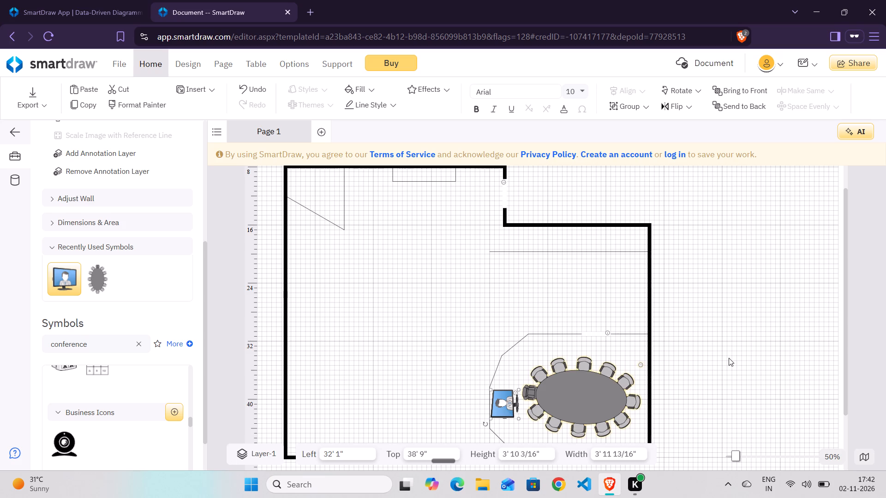
pyautogui.click(538, 333)
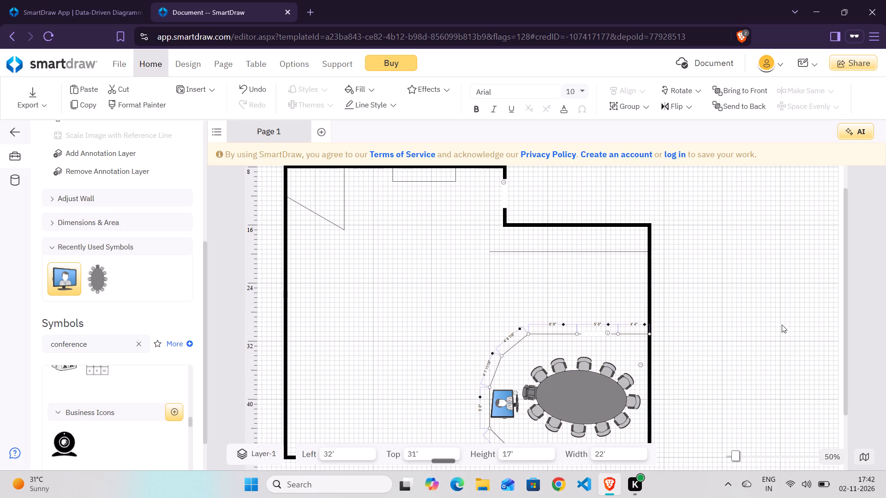
pyautogui.click(782, 325)
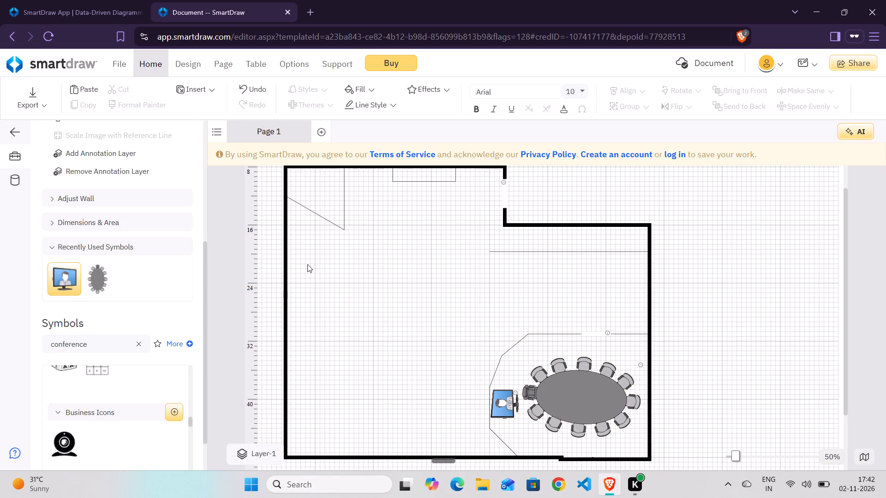
# Draw a horizontal straight line about 20' 1" long from the plan's left exterior wall, at Top 40'.
pyautogui.scroll(12, 136, 274)
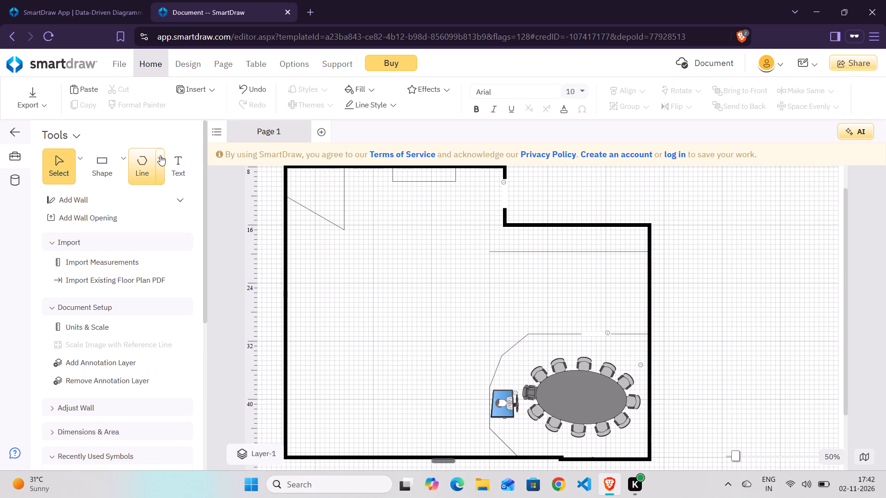
pyautogui.click(160, 155)
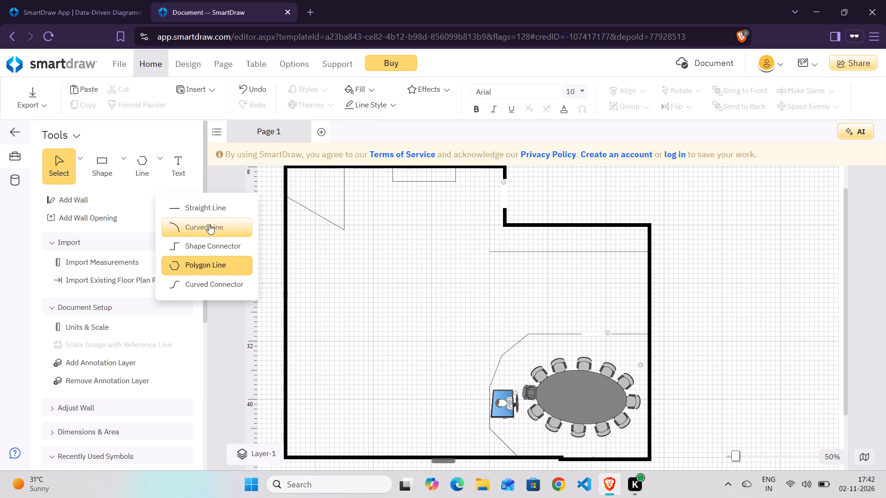
pyautogui.click(213, 206)
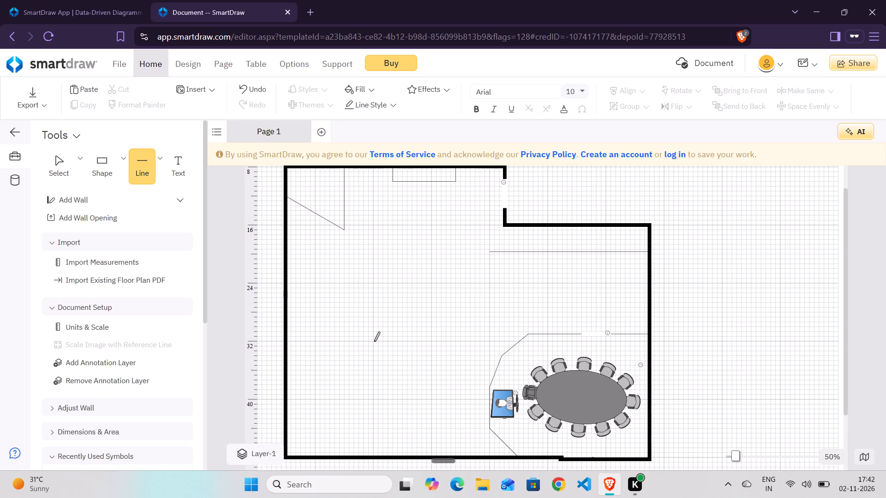
pyautogui.moveTo(431, 397); pyautogui.dragTo(288, 400)
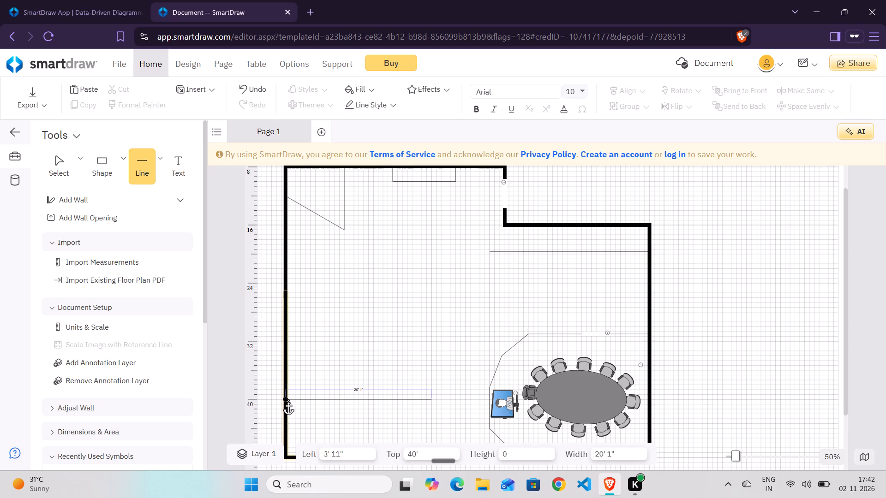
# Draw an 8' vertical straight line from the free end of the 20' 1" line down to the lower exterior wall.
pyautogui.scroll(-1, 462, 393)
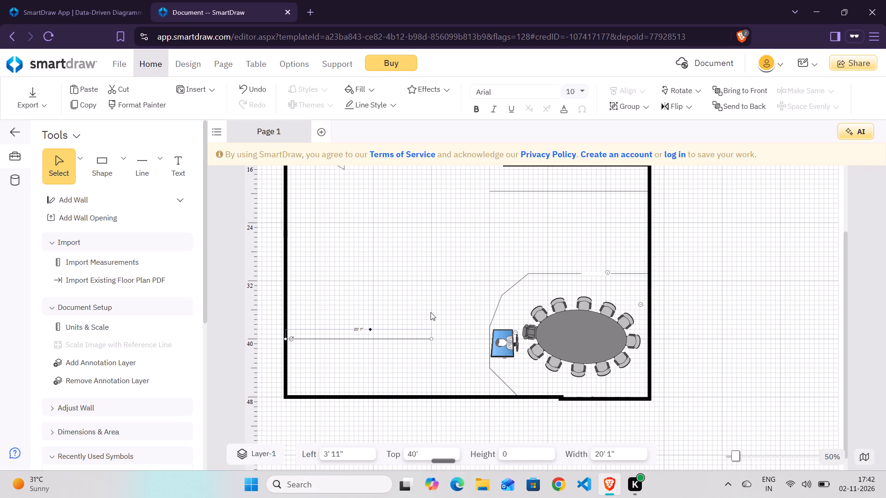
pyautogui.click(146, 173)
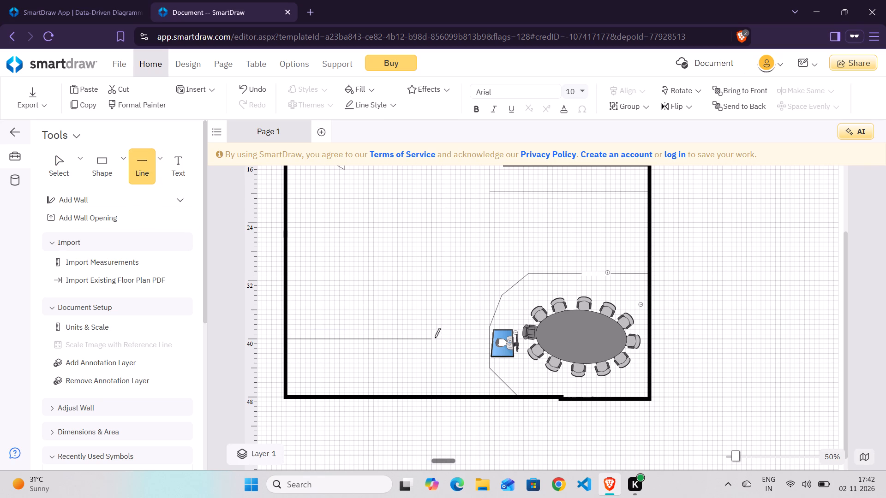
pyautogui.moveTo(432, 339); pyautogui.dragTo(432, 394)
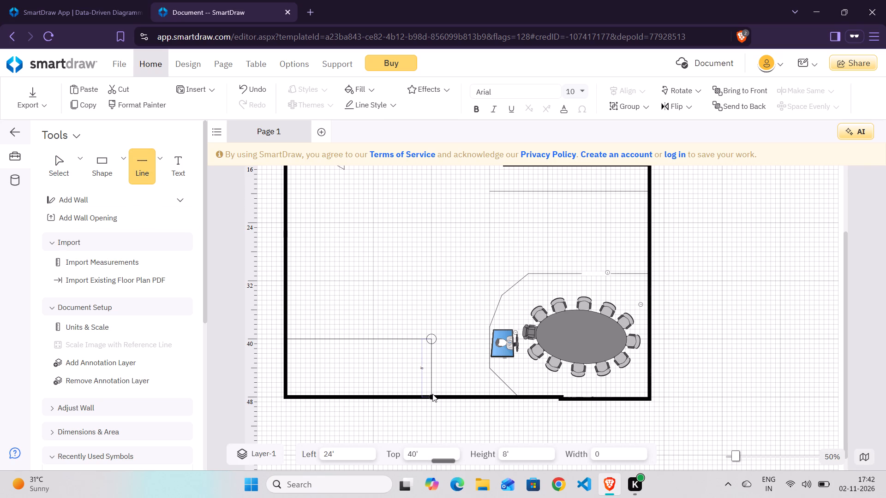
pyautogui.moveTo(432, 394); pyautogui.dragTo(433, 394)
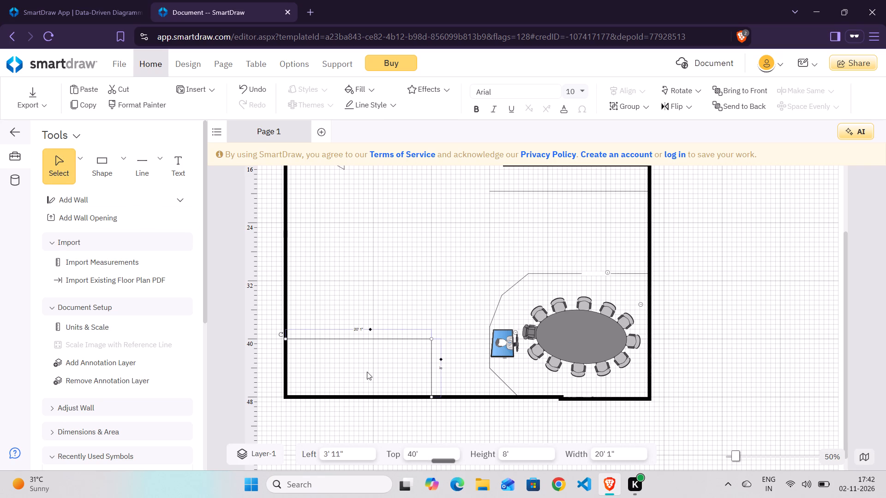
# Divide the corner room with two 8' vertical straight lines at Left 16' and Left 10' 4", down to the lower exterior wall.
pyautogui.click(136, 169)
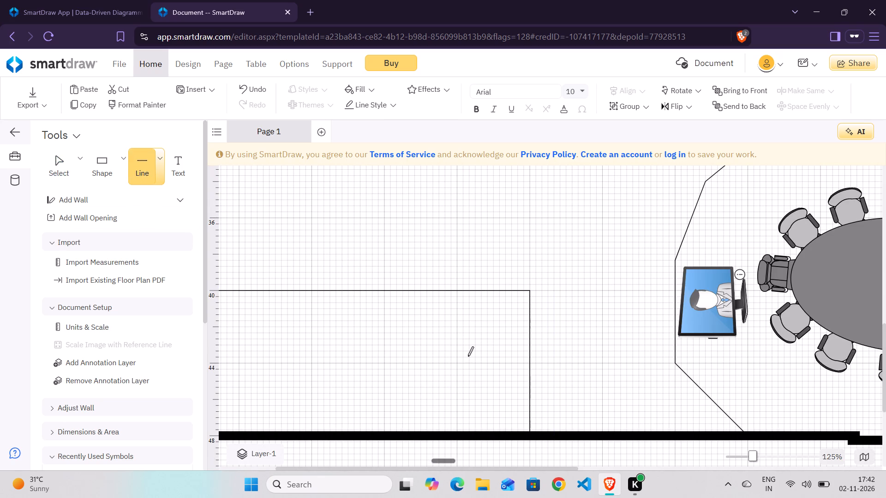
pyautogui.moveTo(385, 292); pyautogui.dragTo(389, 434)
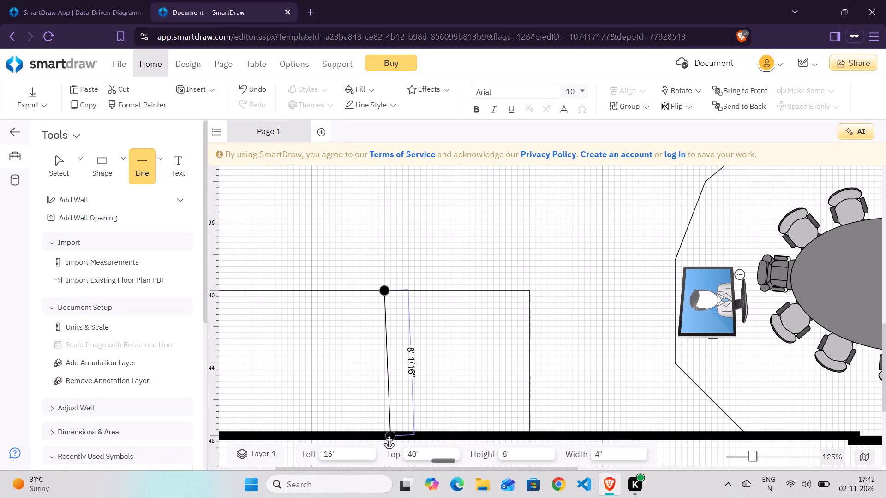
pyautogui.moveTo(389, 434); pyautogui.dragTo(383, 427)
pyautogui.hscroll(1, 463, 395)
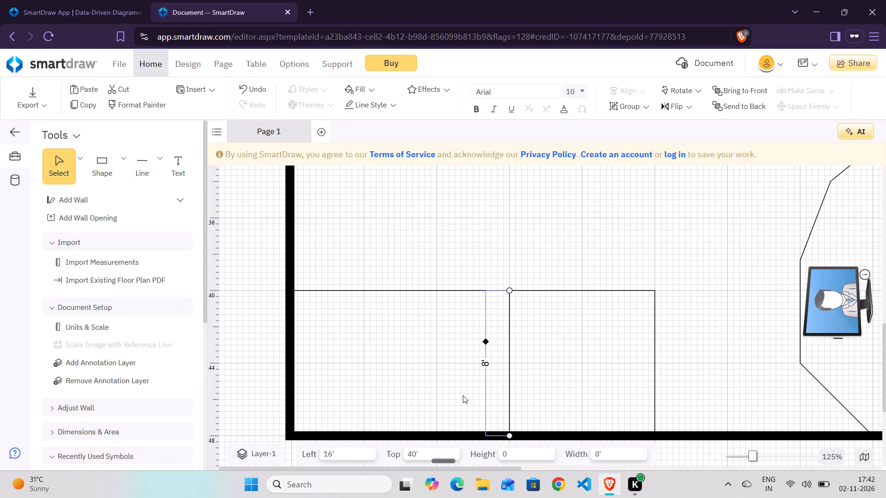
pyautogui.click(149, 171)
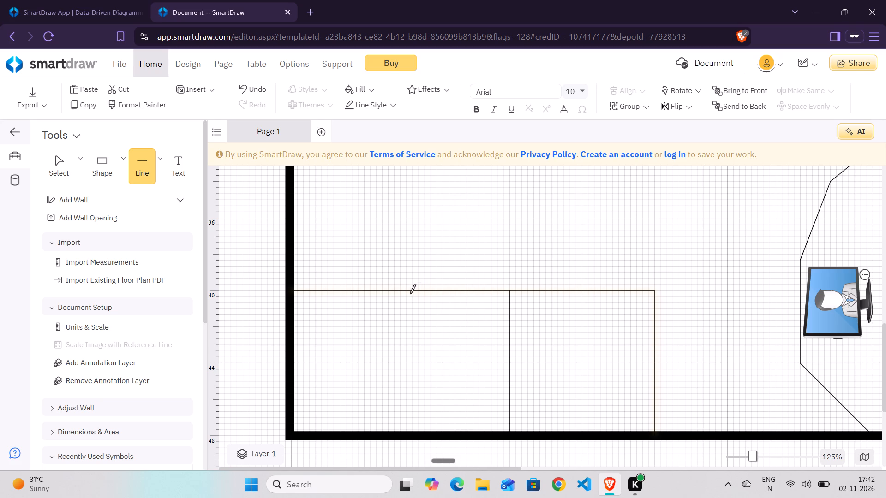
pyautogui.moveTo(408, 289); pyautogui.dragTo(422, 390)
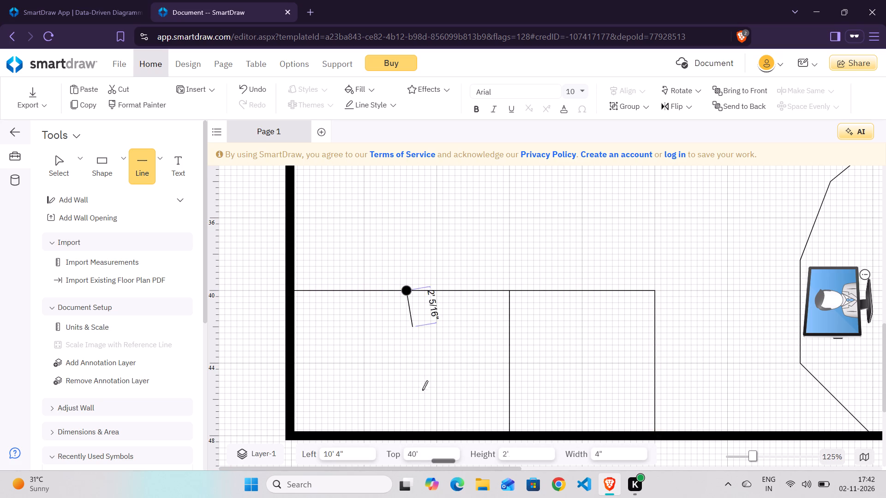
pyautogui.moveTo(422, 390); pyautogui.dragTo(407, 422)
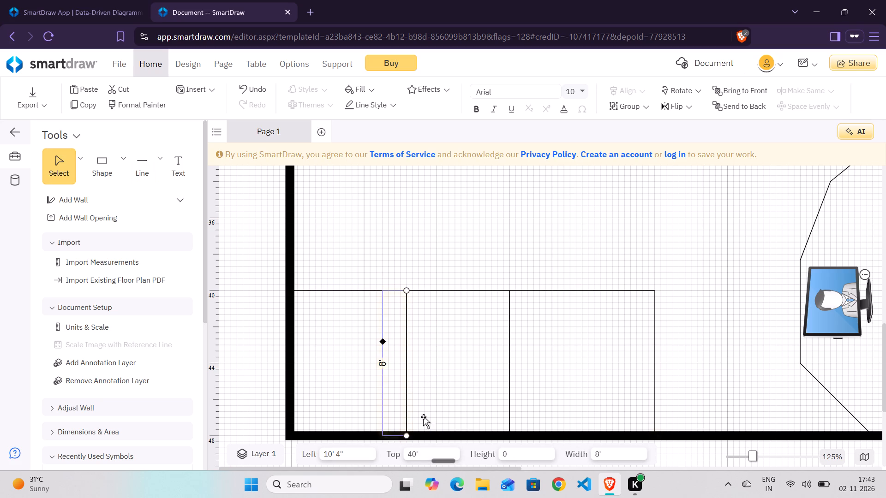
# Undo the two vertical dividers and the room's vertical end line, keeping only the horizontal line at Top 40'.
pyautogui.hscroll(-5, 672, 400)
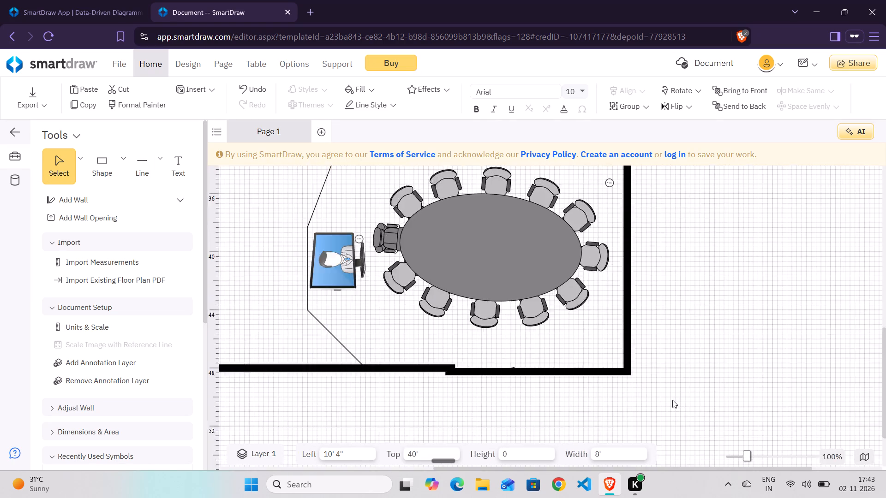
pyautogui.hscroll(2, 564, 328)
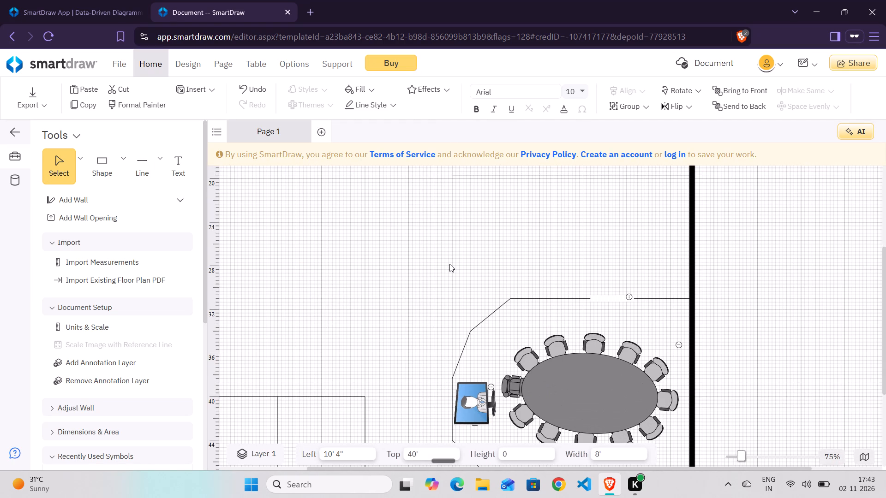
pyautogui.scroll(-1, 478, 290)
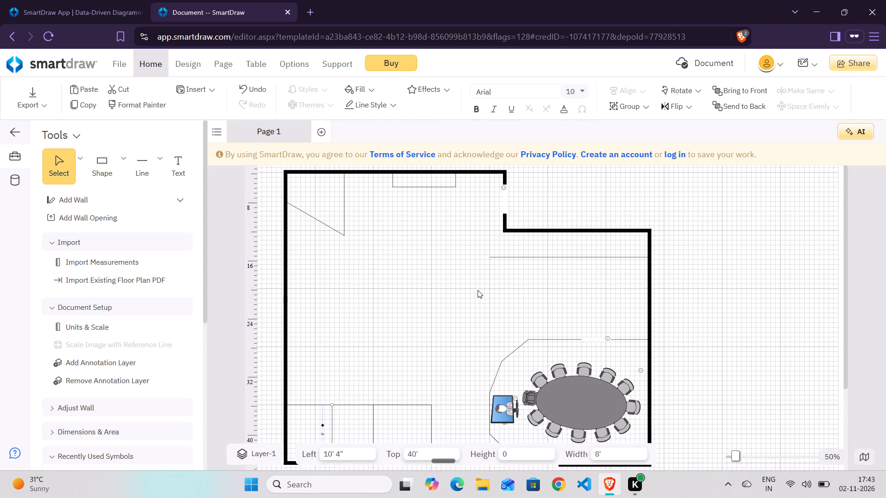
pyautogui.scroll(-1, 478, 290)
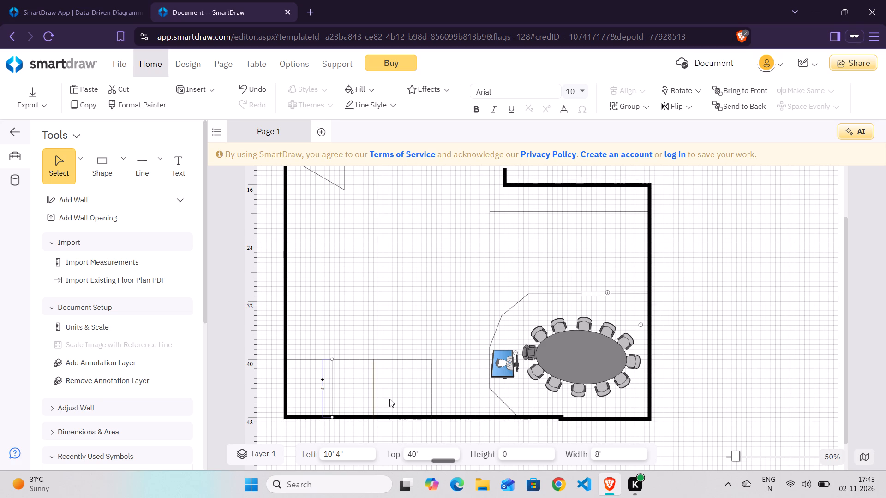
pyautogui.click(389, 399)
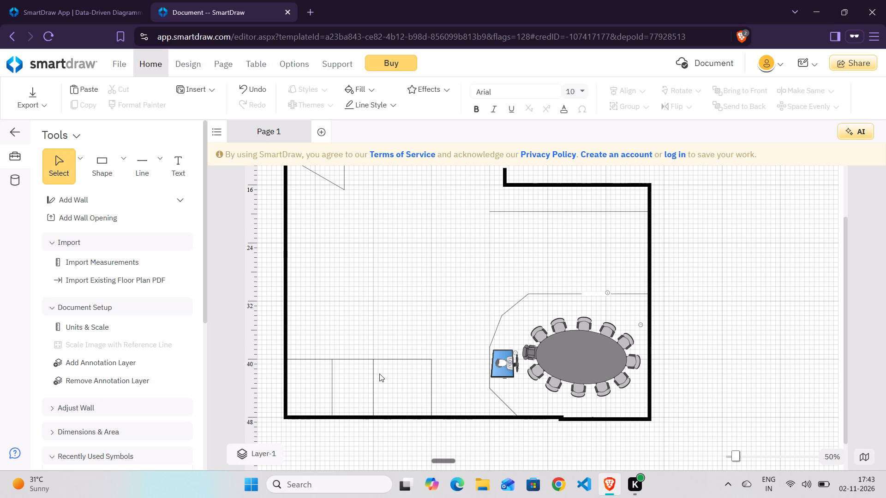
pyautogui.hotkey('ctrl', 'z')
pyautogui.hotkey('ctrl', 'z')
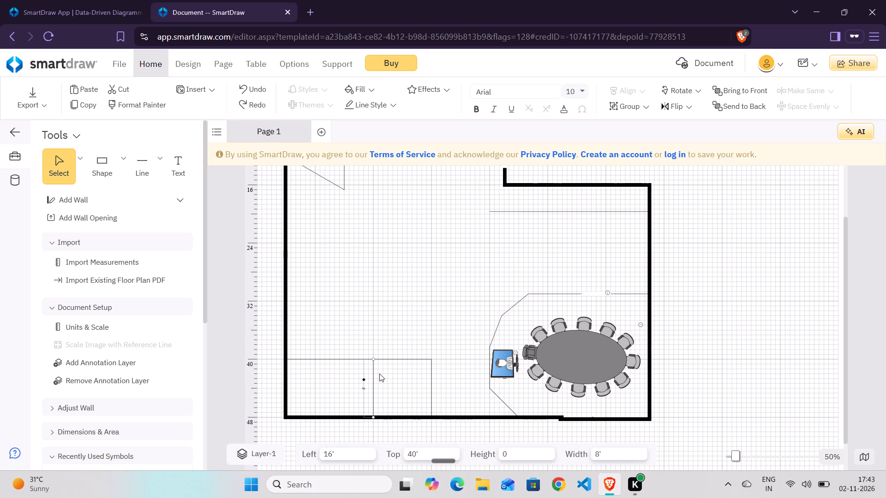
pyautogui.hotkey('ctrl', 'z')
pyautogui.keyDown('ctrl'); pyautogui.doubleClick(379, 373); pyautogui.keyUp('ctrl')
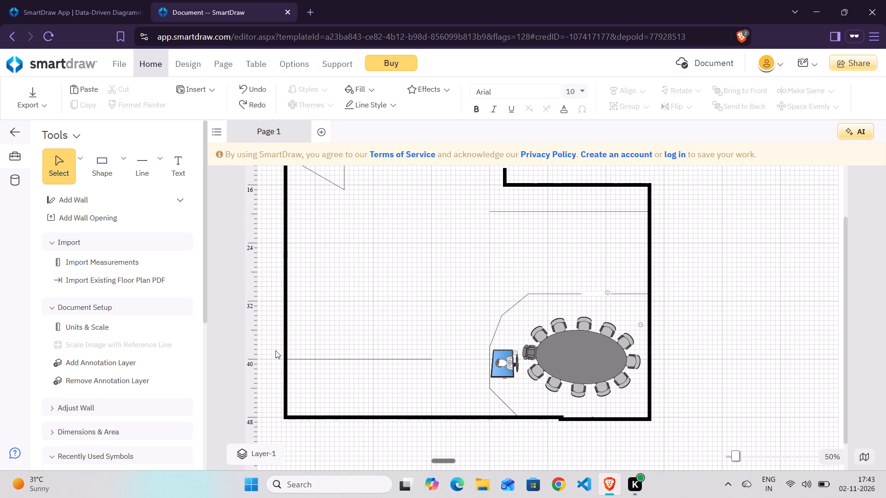
# Draw an 8' vertical straight line from the horizontal line's free end down to the lower exterior wall.
pyautogui.click(151, 177)
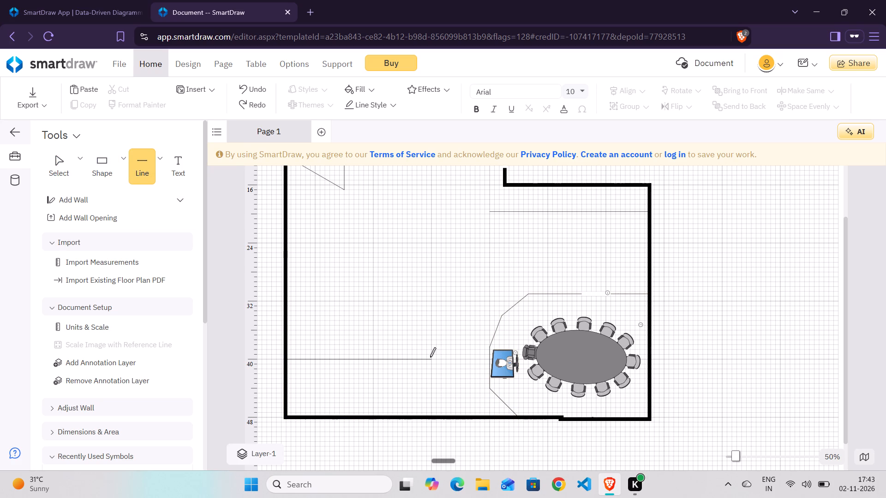
pyautogui.moveTo(431, 358); pyautogui.dragTo(430, 417)
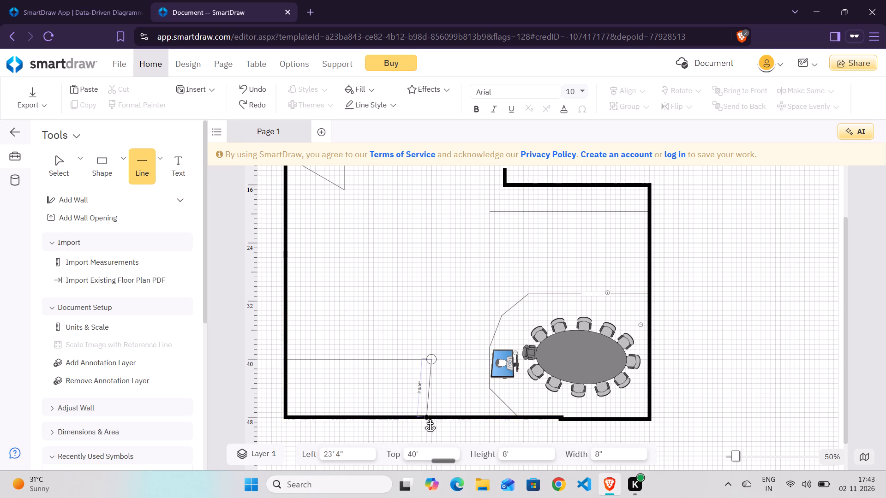
pyautogui.moveTo(430, 417); pyautogui.dragTo(432, 414)
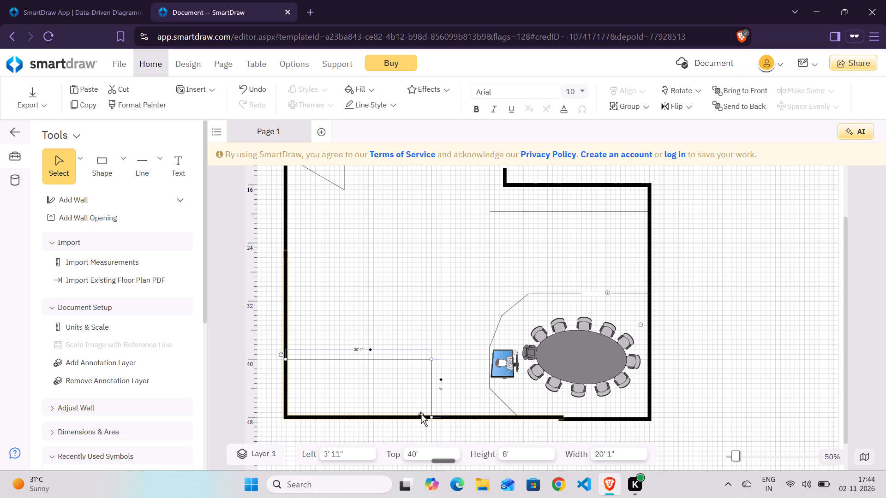
# Divide the corner room with an 8' vertical line at Left 16' and an 8' horizontal line from it at Top 43' 4".
pyautogui.click(138, 172)
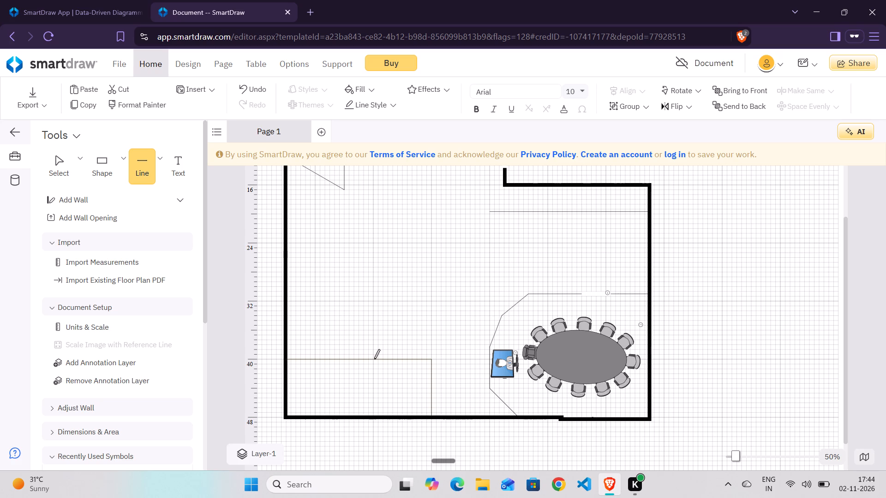
pyautogui.moveTo(374, 359); pyautogui.dragTo(375, 416)
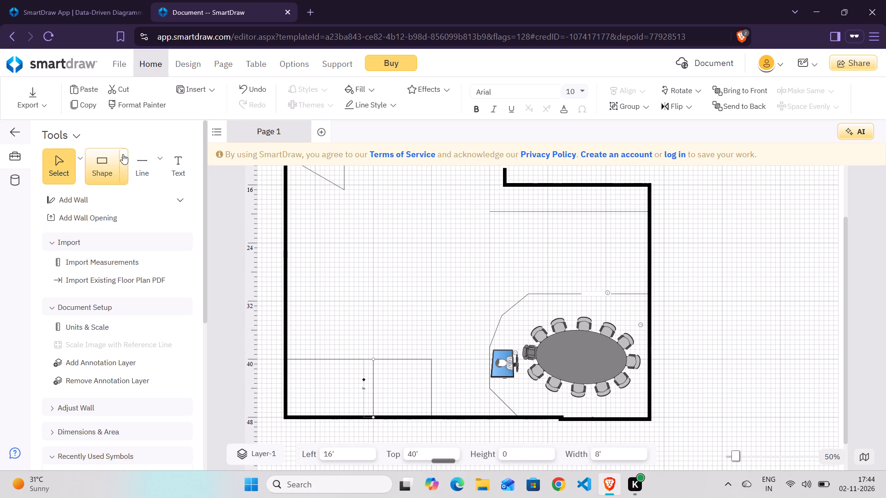
pyautogui.click(142, 161)
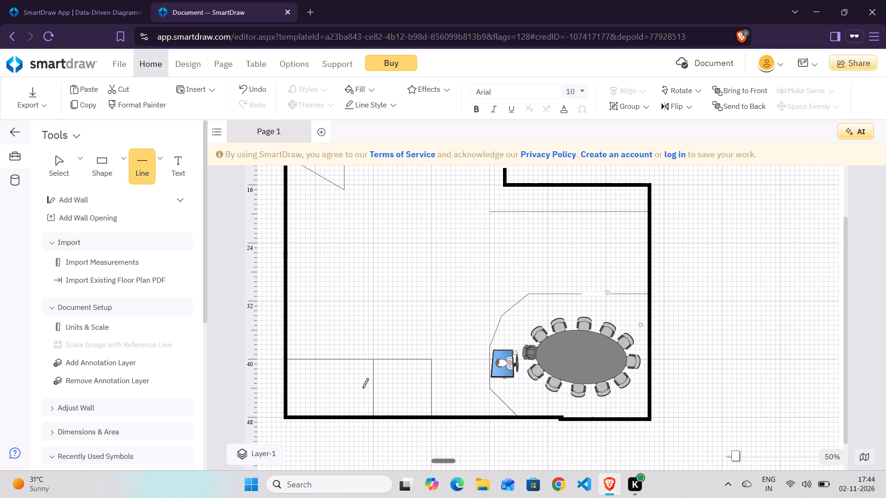
pyautogui.moveTo(373, 385); pyautogui.dragTo(432, 383)
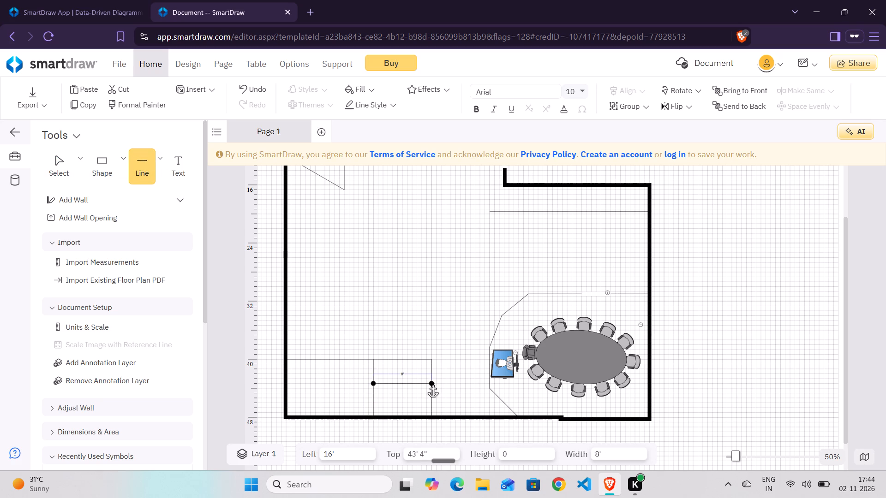
# Shorten the horizontal line at Top 40' to 13' wide by pulling its end away from the exterior wall to Left 11'.
pyautogui.hscroll(2, 379, 362)
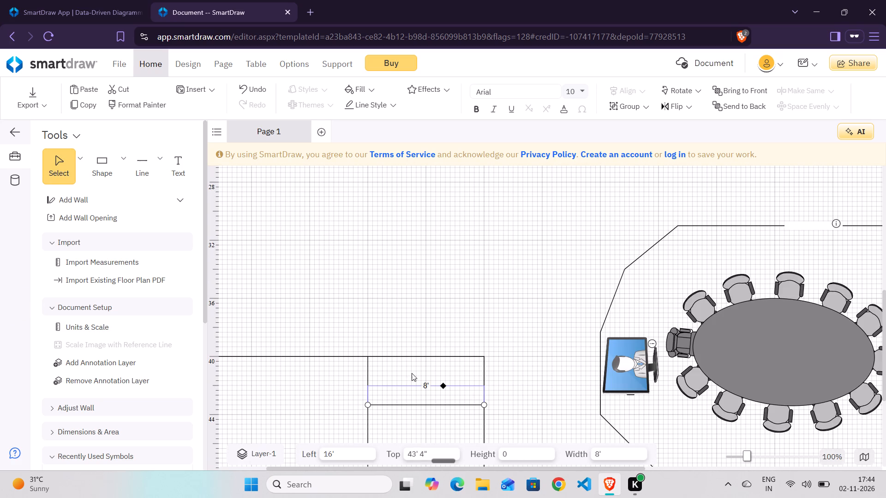
pyautogui.hscroll(1, 465, 389)
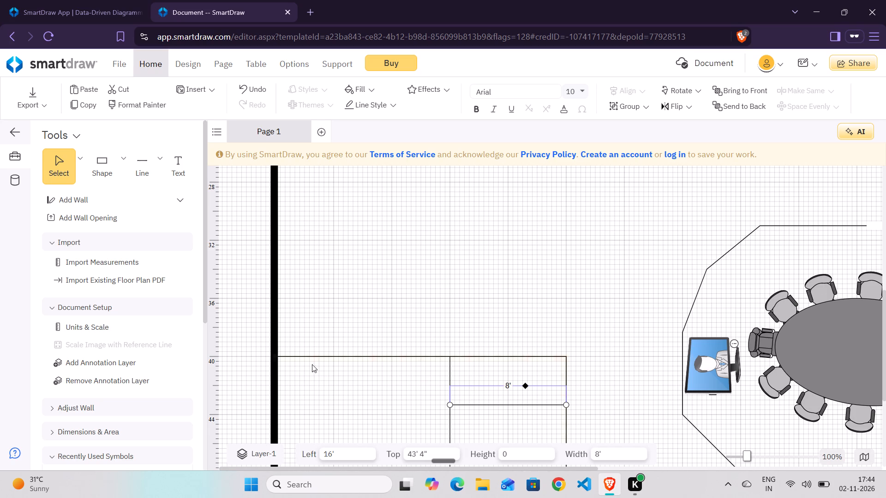
pyautogui.click(278, 356)
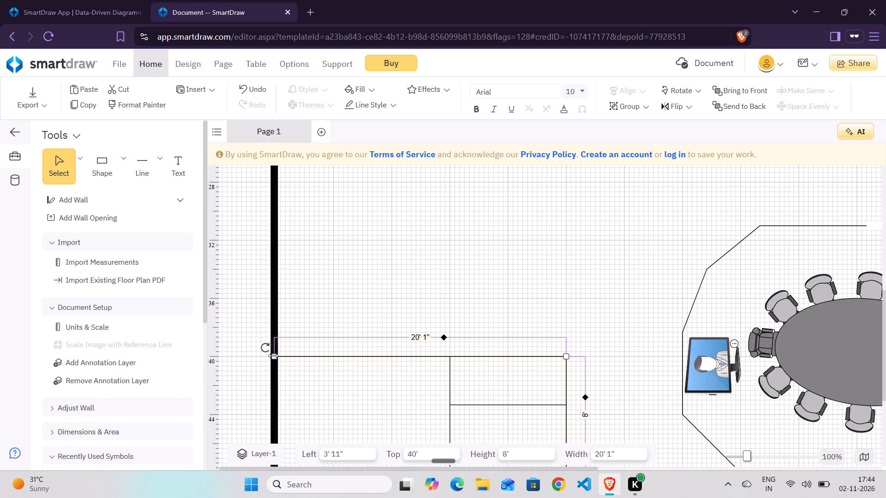
pyautogui.moveTo(273, 356); pyautogui.dragTo(367, 361)
pyautogui.scroll(-2, 367, 361)
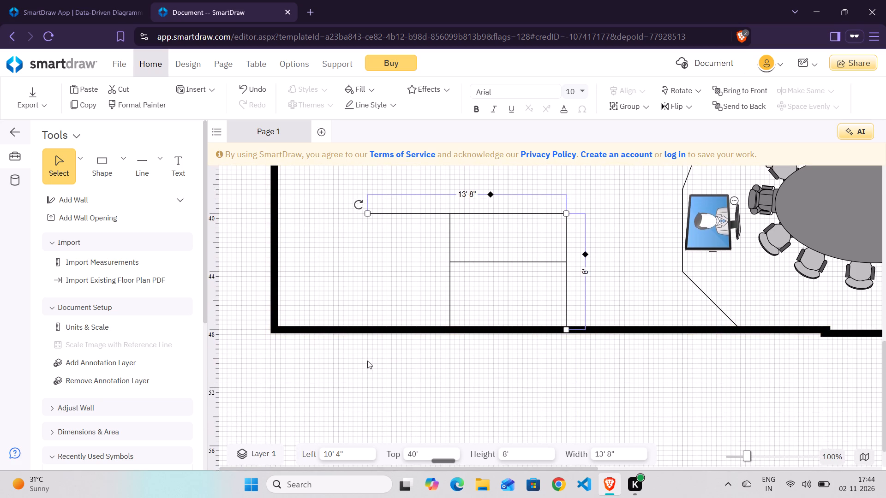
pyautogui.scroll(1, 367, 361)
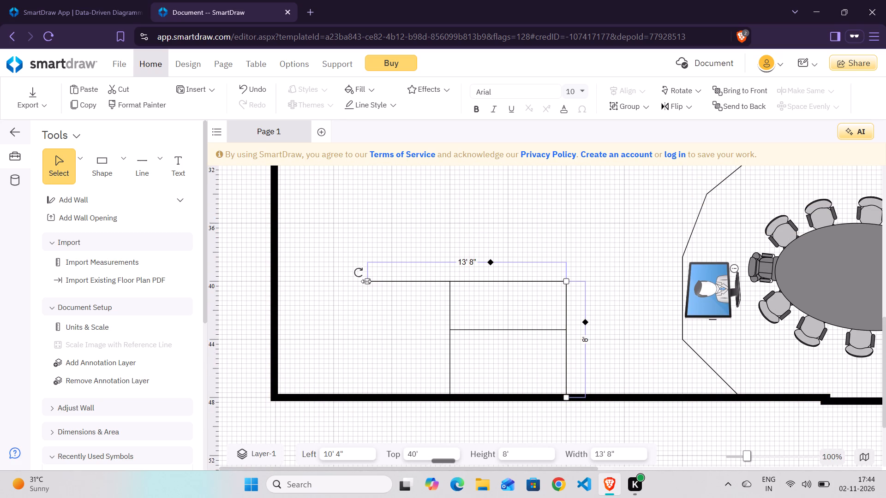
pyautogui.moveTo(366, 281); pyautogui.dragTo(391, 285)
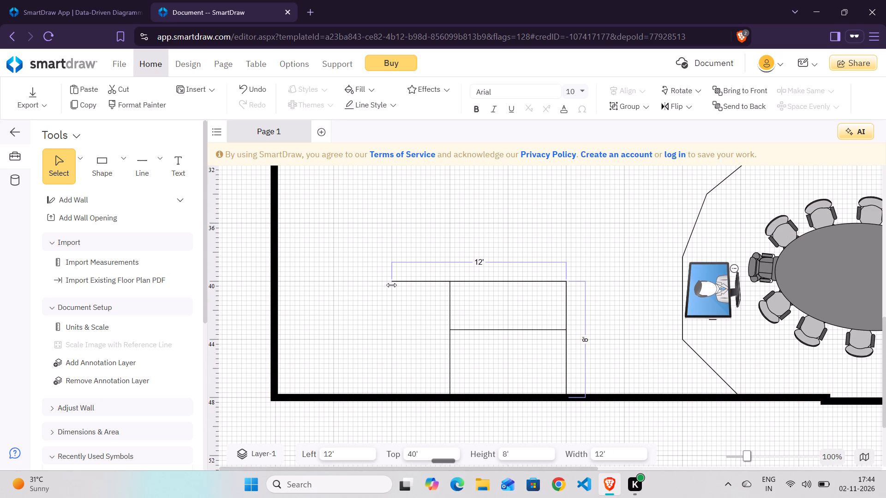
pyautogui.moveTo(391, 285); pyautogui.dragTo(298, 274)
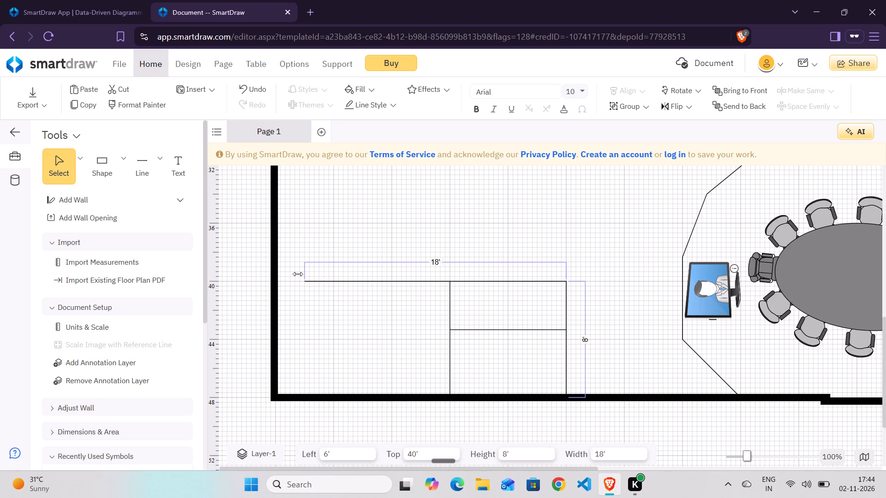
pyautogui.moveTo(298, 274); pyautogui.dragTo(406, 284)
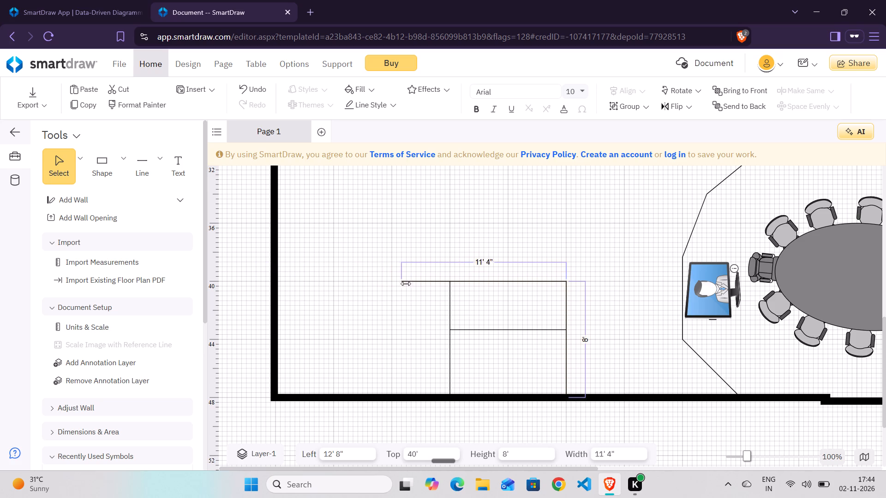
pyautogui.moveTo(406, 284); pyautogui.dragTo(382, 273)
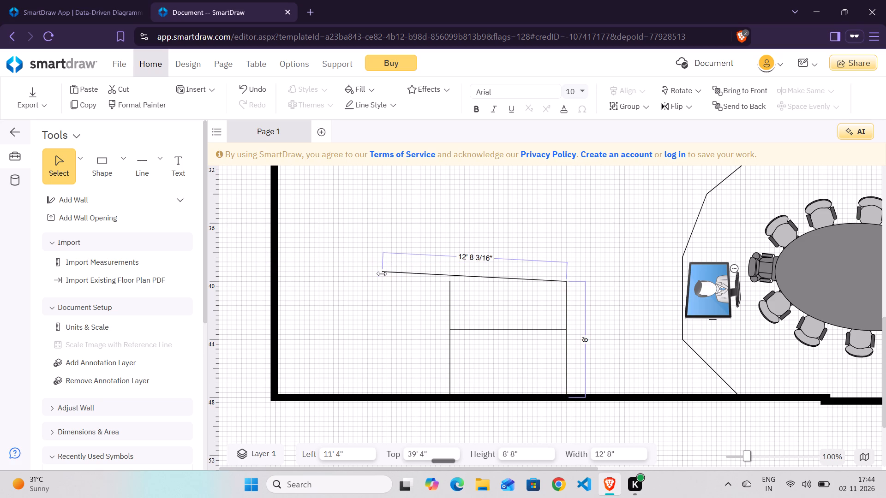
pyautogui.moveTo(382, 273); pyautogui.dragTo(368, 274)
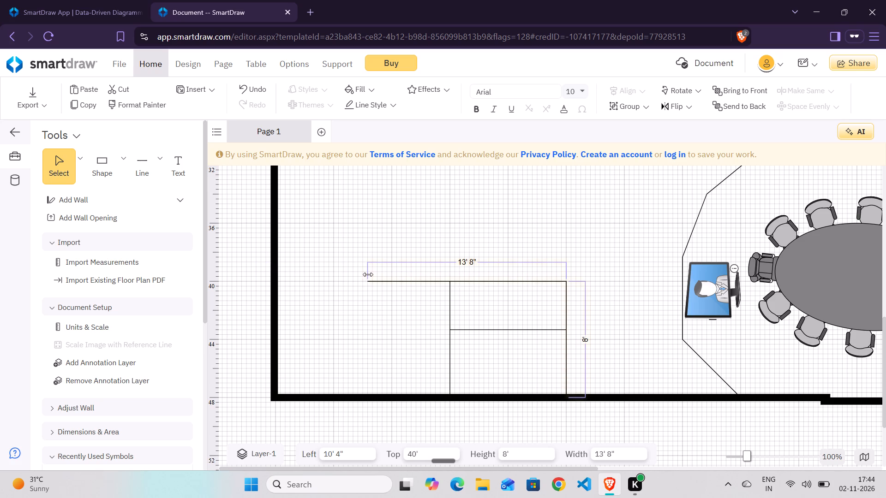
pyautogui.moveTo(368, 274); pyautogui.dragTo(377, 273)
pyautogui.moveTo(377, 273); pyautogui.dragTo(377, 274)
# Draw an 8' vertical straight line at Left 11' from the horizontal line's free end down to the lower exterior wall.
pyautogui.click(143, 163)
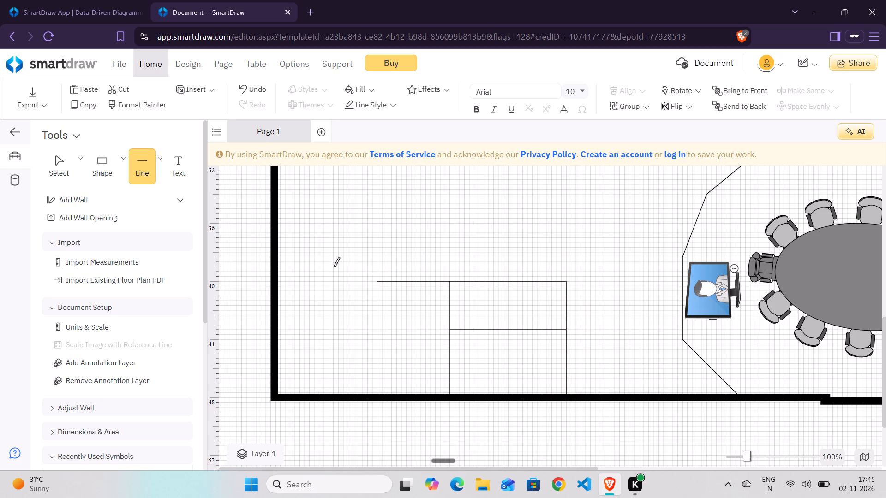
pyautogui.moveTo(378, 281); pyautogui.dragTo(379, 379)
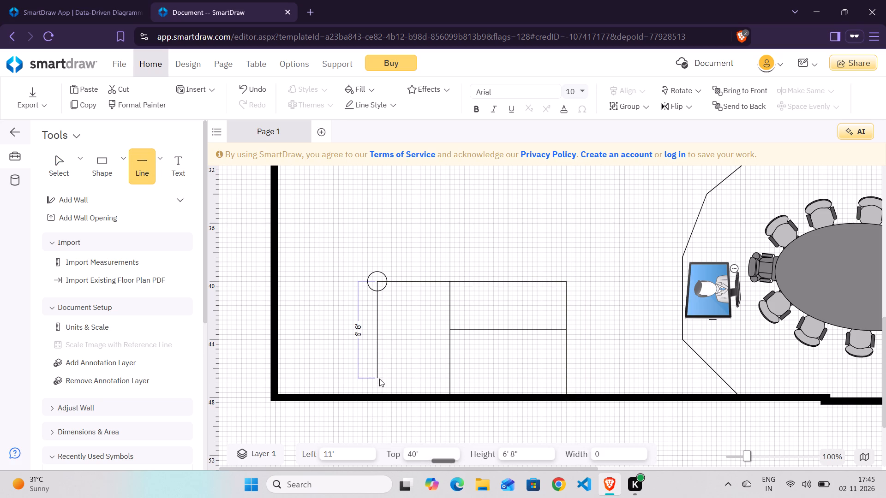
pyautogui.moveTo(379, 379); pyautogui.dragTo(379, 391)
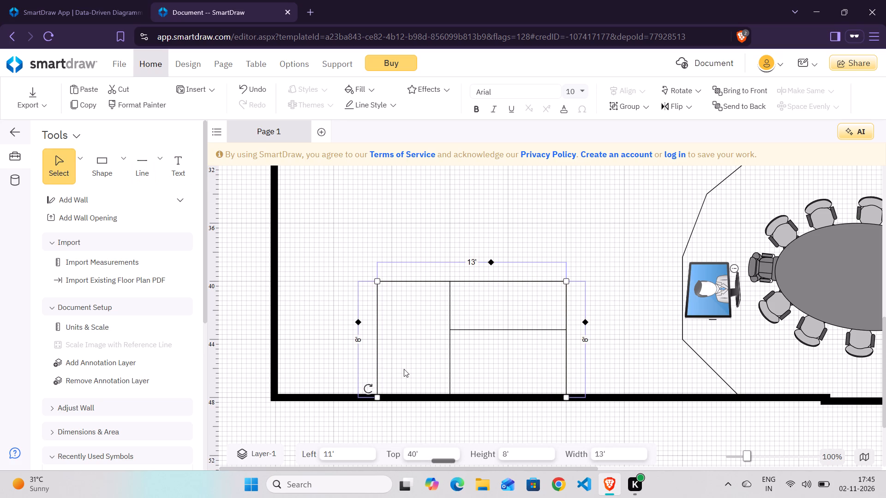
# Replace the conference symbol search with a search for water.
pyautogui.hscroll(1, 404, 369)
pyautogui.scroll(-2, 144, 369)
pyautogui.scroll(1, 110, 333)
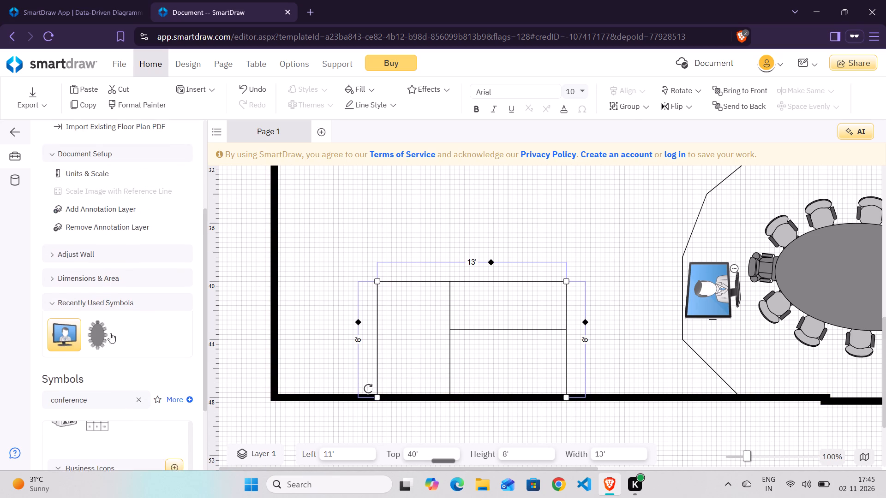
pyautogui.scroll(1, 110, 333)
pyautogui.scroll(-2, 110, 333)
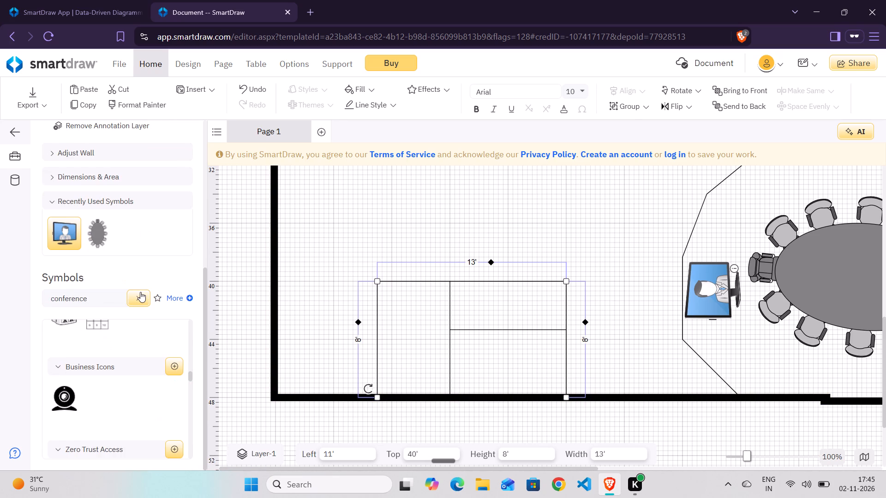
pyautogui.click(136, 297)
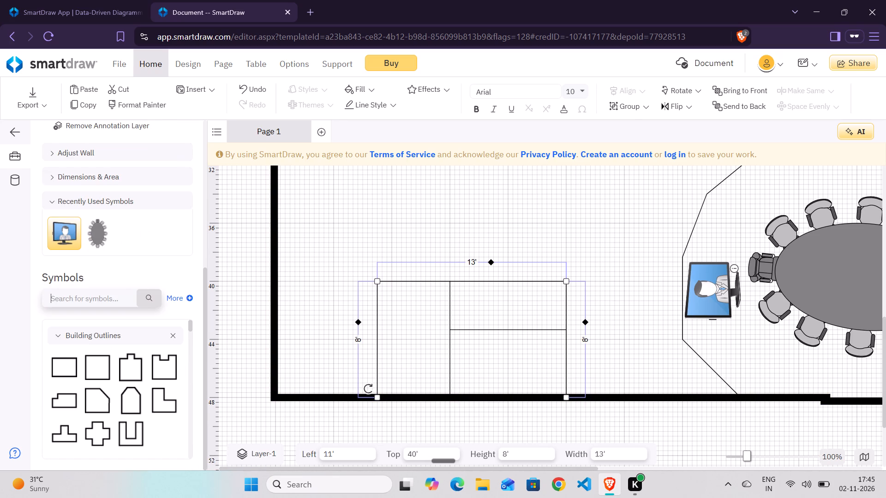
pyautogui.click(63, 292)
pyautogui.write('wa')
pyautogui.write('ter')
pyautogui.press('space')
pyautogui.press('Return')
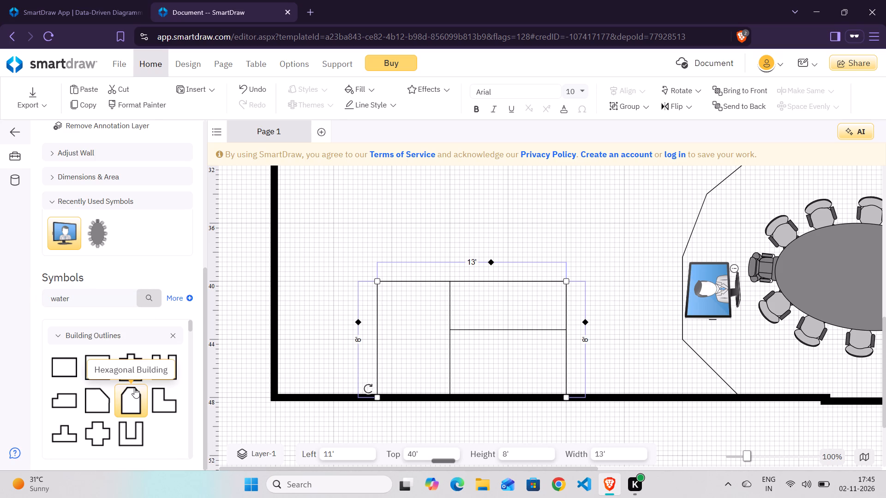
# Look through the water symbol results for a symbol that suits the corner beside the small rooms.
pyautogui.scroll(-3, 134, 388)
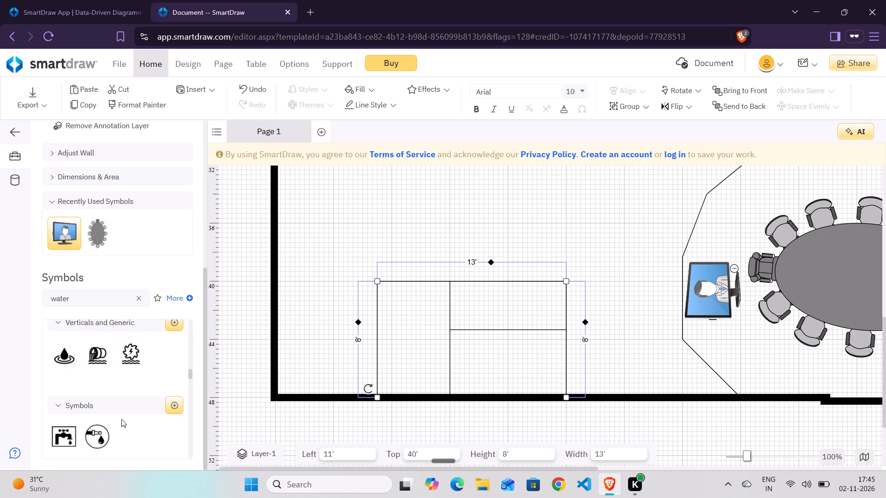
pyautogui.scroll(-3, 121, 419)
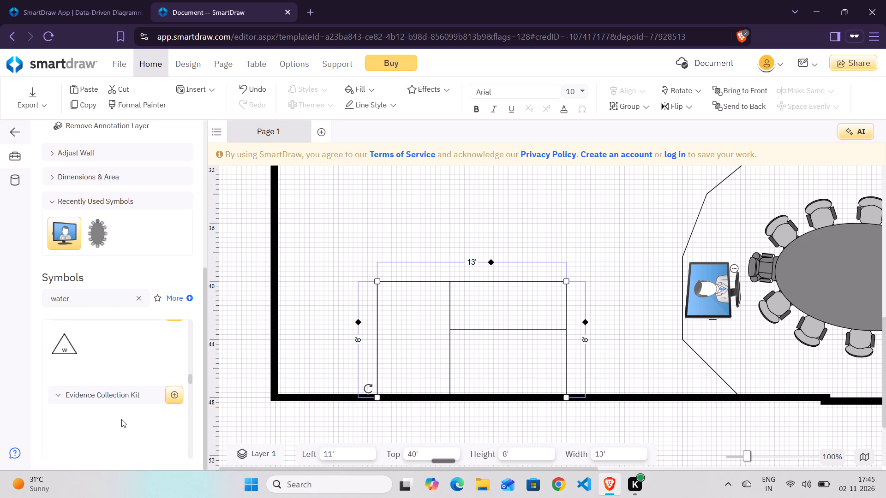
pyautogui.scroll(-2, 121, 419)
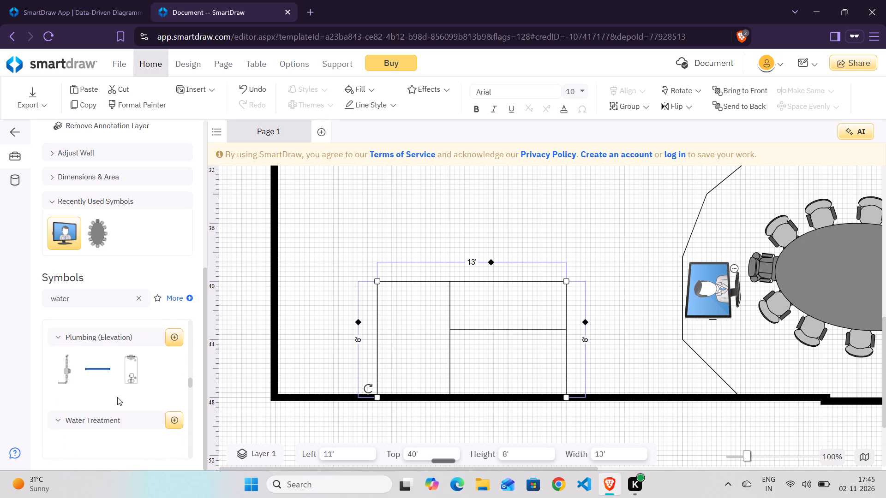
pyautogui.scroll(-2, 117, 397)
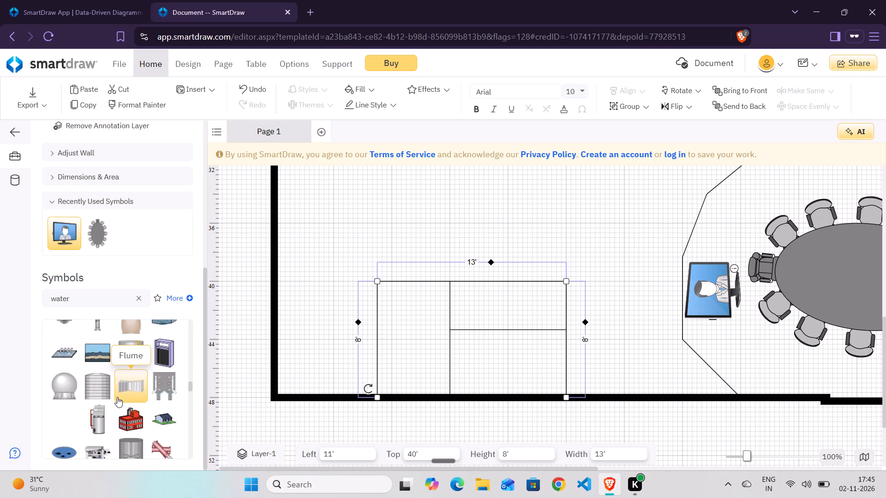
pyautogui.scroll(-2, 117, 397)
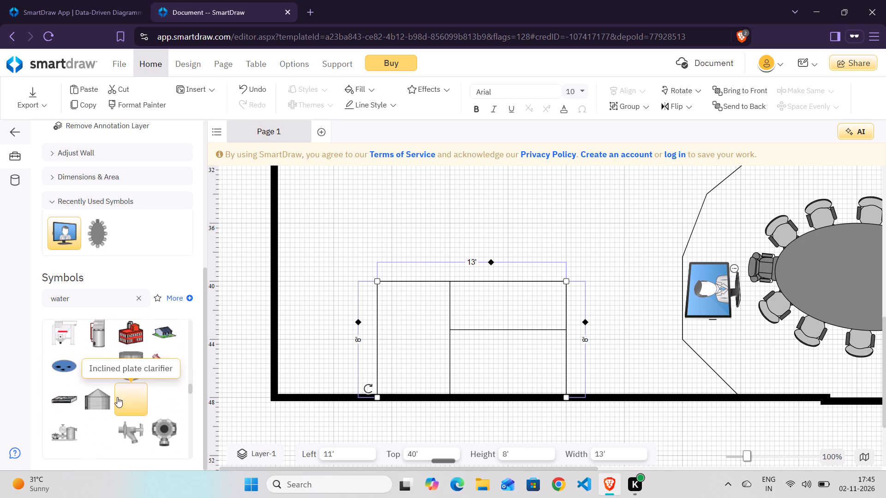
pyautogui.scroll(-1, 117, 397)
pyautogui.scroll(3, 117, 397)
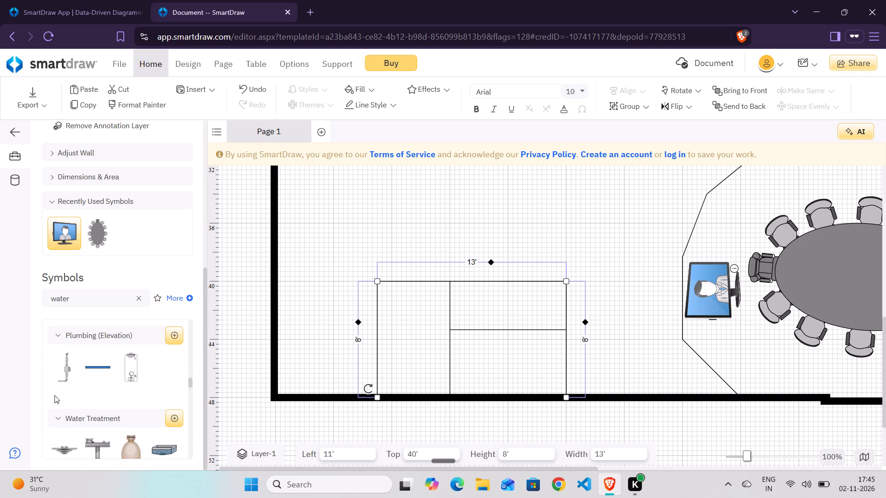
pyautogui.scroll(4, 94, 373)
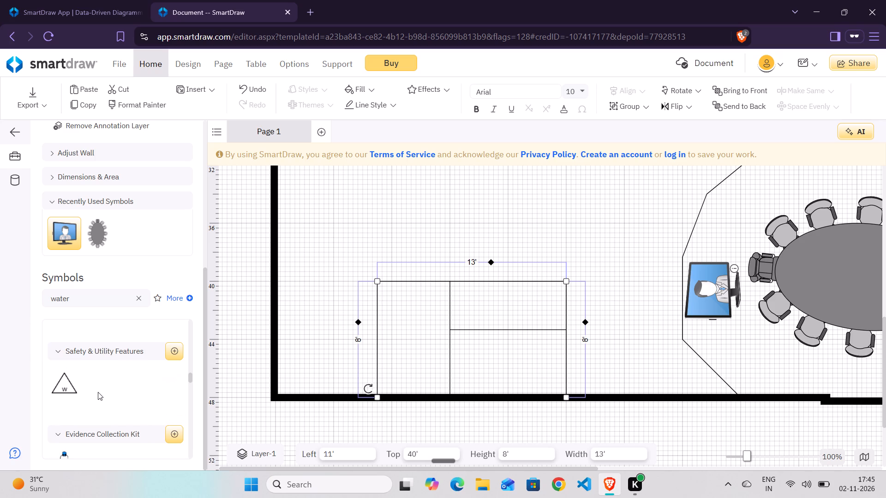
pyautogui.scroll(1, 98, 392)
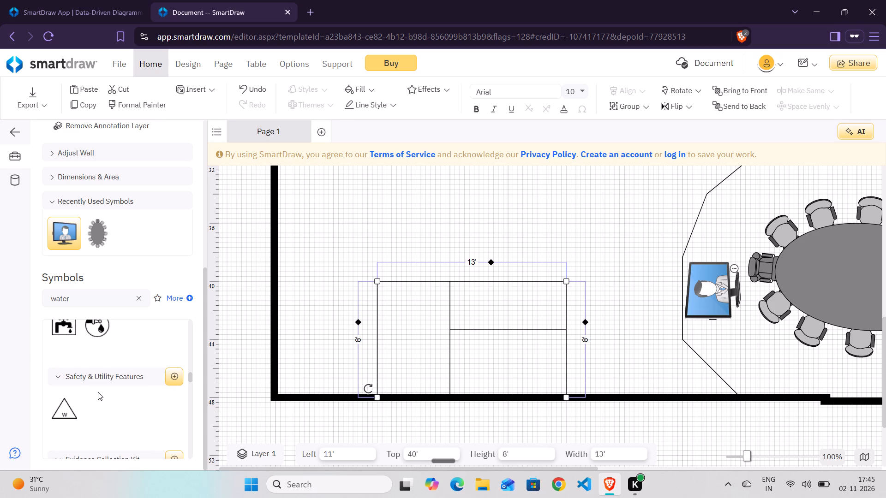
pyautogui.scroll(2, 98, 392)
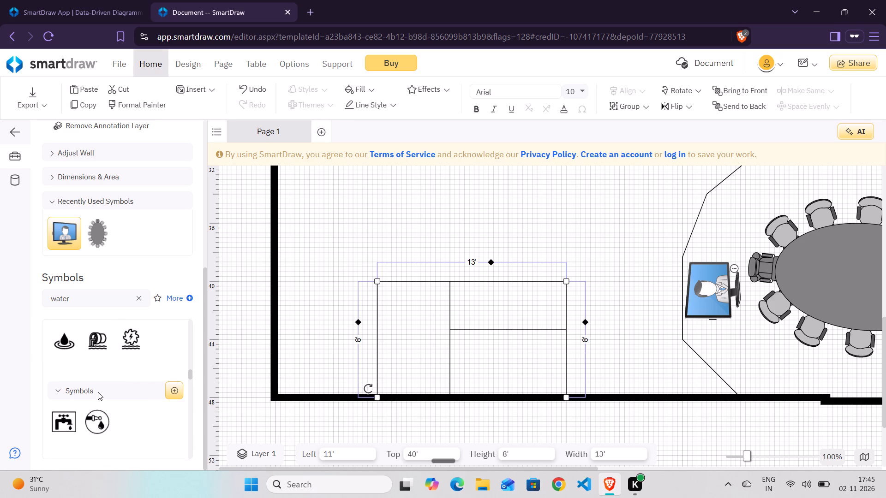
pyautogui.scroll(1, 98, 392)
pyautogui.scroll(1, 135, 348)
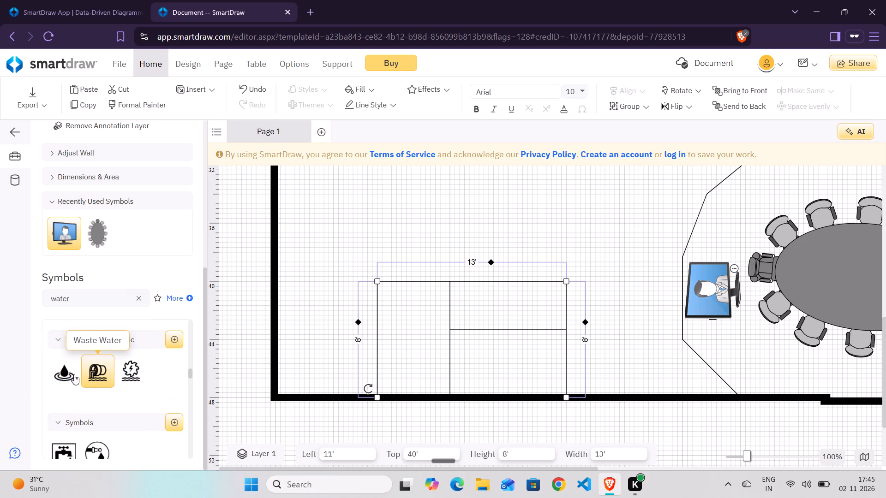
pyautogui.scroll(1, 110, 385)
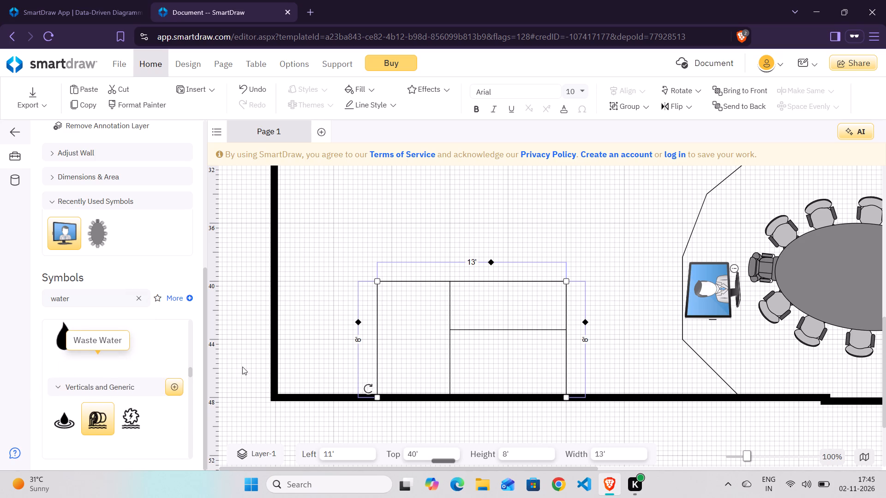
# Place the Water symbol from the Verticals and Generic group in the open corner between the exterior walls and the vertical line at Left 11'.
pyautogui.moveTo(60, 421); pyautogui.dragTo(257, 355)
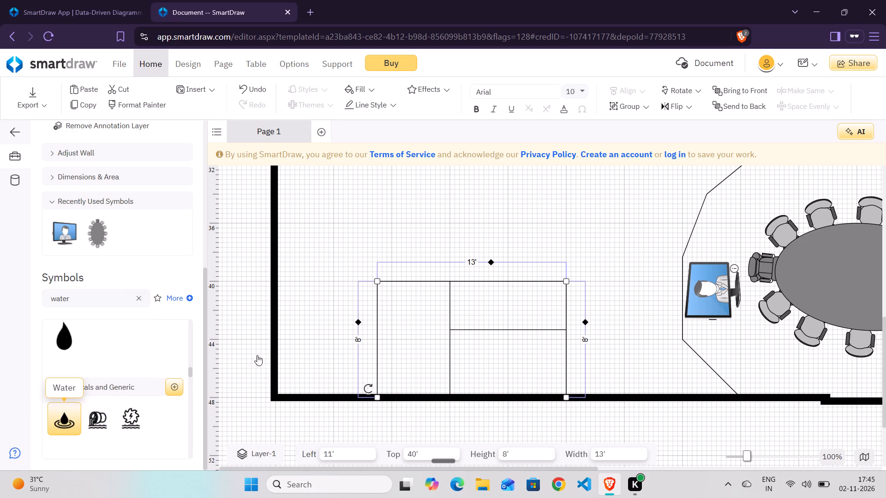
pyautogui.moveTo(257, 355); pyautogui.dragTo(167, 378)
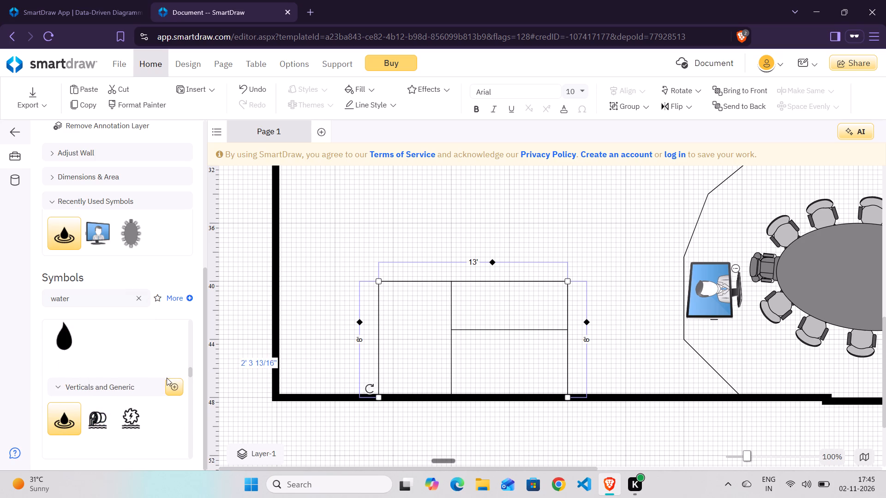
pyautogui.moveTo(167, 378); pyautogui.dragTo(322, 374)
pyautogui.click(425, 426)
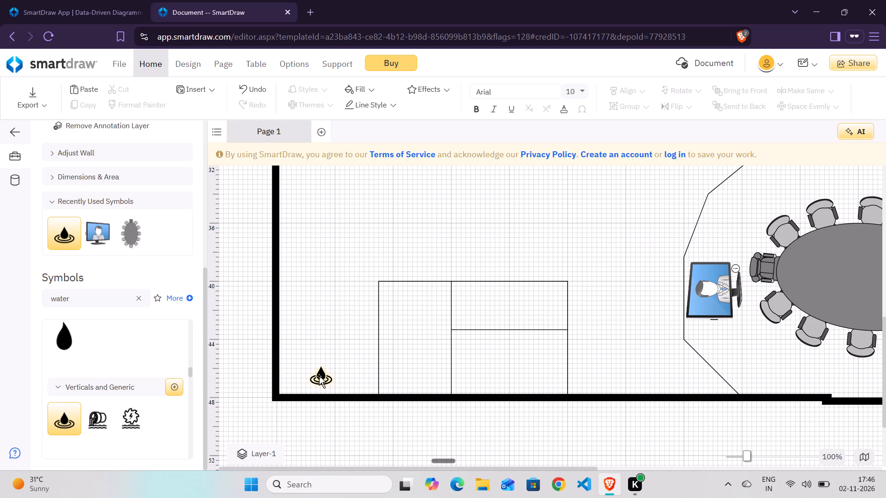
# Enlarge the Water symbol to 3' by 3' and position it in its corner at Left 5' 8", Top 44' 4".
pyautogui.click(319, 376)
pyautogui.moveTo(306, 362); pyautogui.dragTo(293, 346)
pyautogui.moveTo(316, 366); pyautogui.dragTo(326, 365)
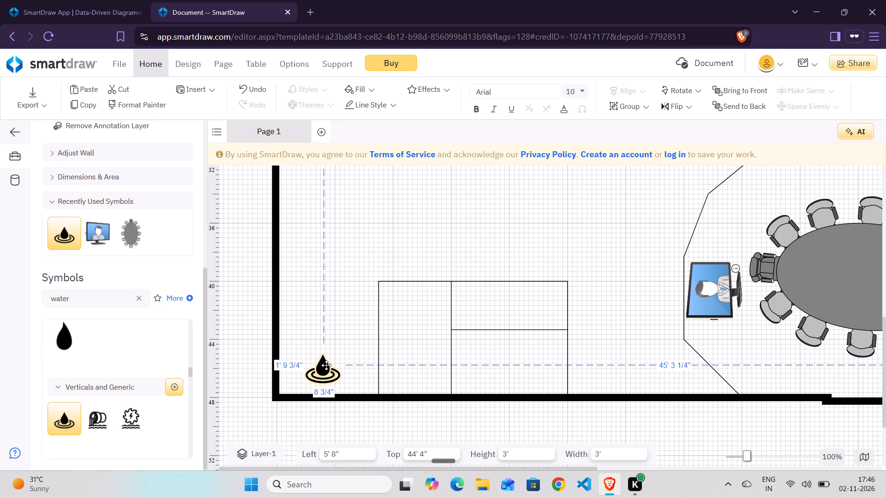
# Replace the water symbol search with a search for sink.
pyautogui.scroll(4, 144, 348)
pyautogui.click(136, 294)
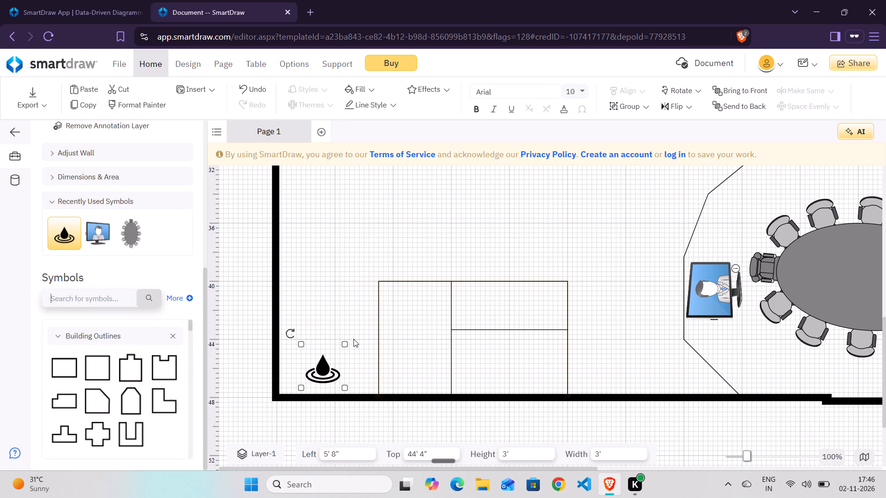
pyautogui.press('s')
pyautogui.write('ink')
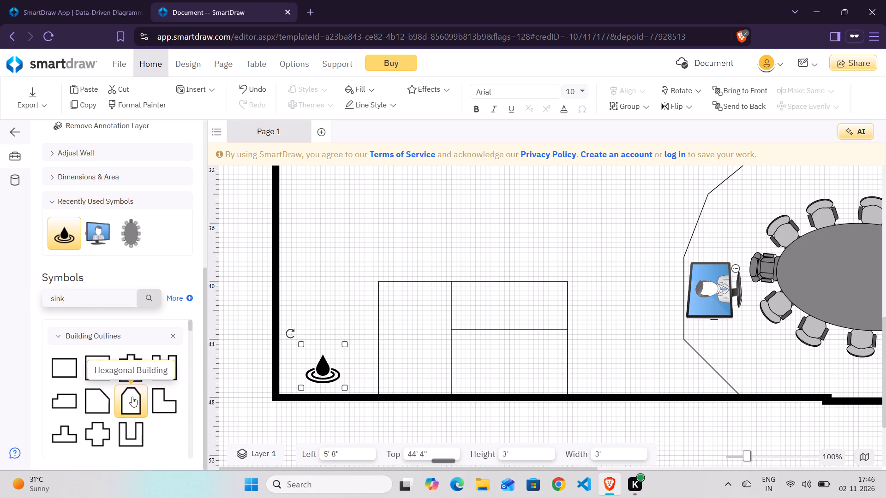
pyautogui.press('Return')
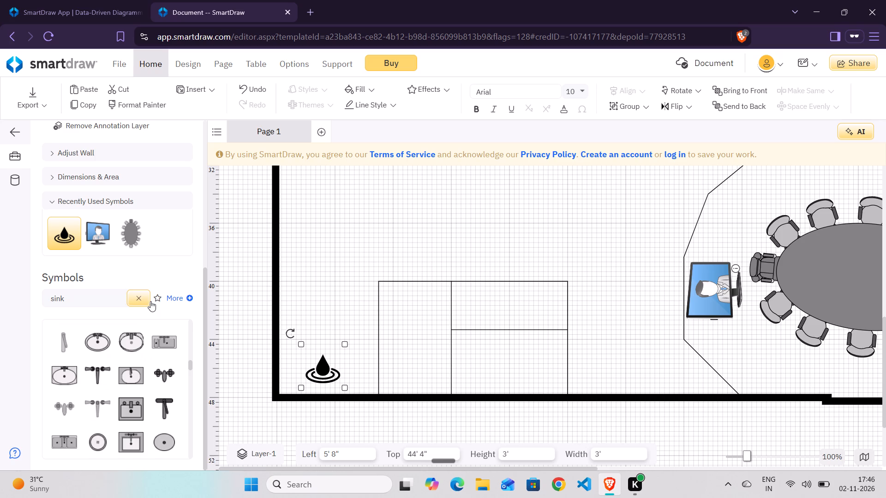
# Place the Round Lavatory Basin symbol in the tall small room at about Left 11' 4", Top 42' 4".
pyautogui.scroll(-2, 108, 410)
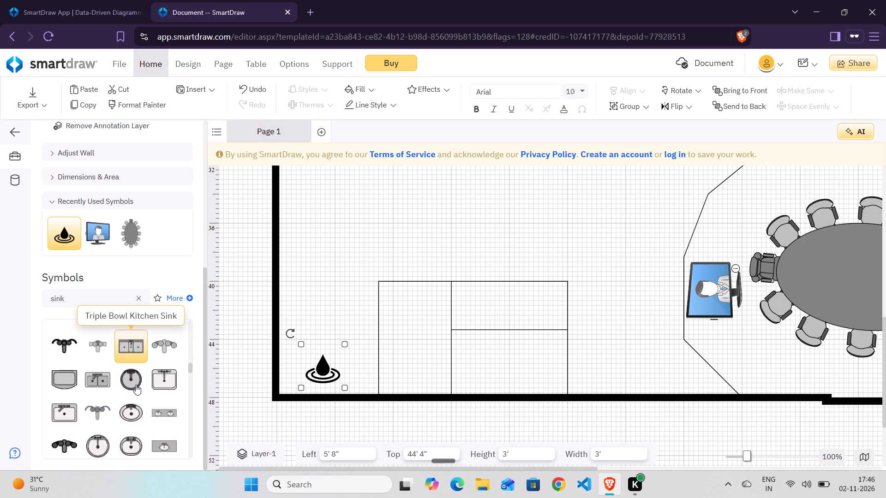
pyautogui.scroll(1, 136, 379)
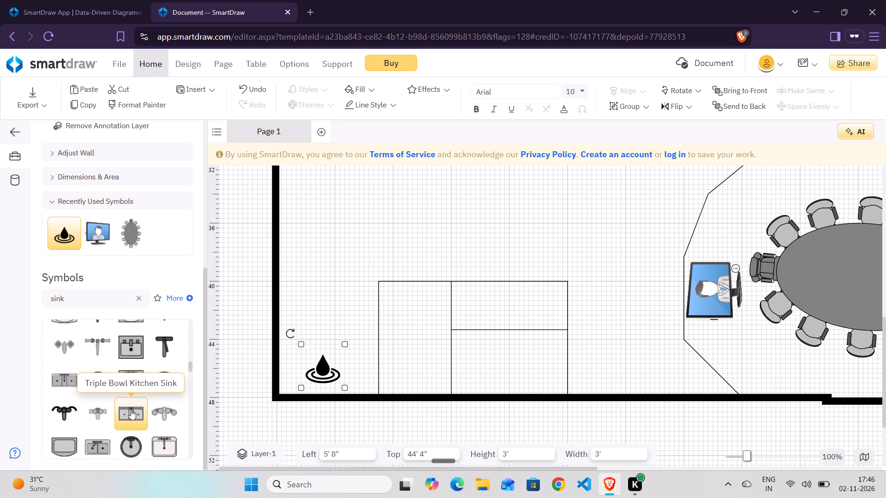
pyautogui.scroll(1, 131, 409)
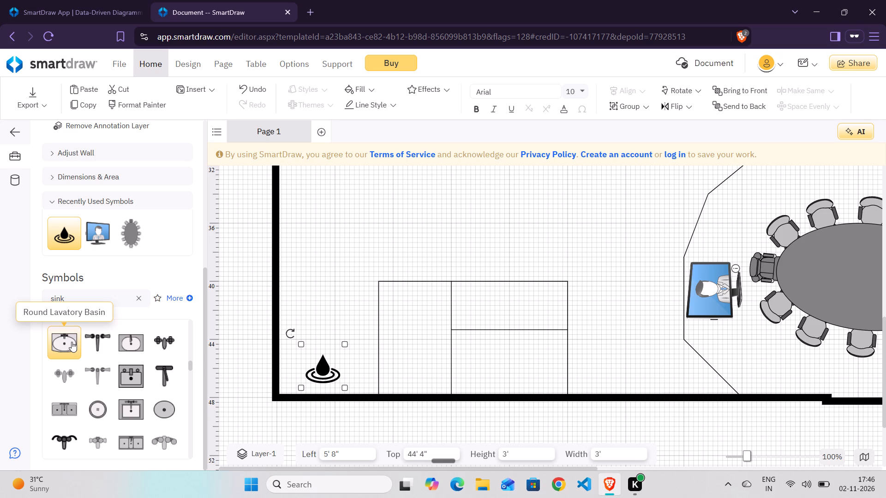
pyautogui.click(72, 342)
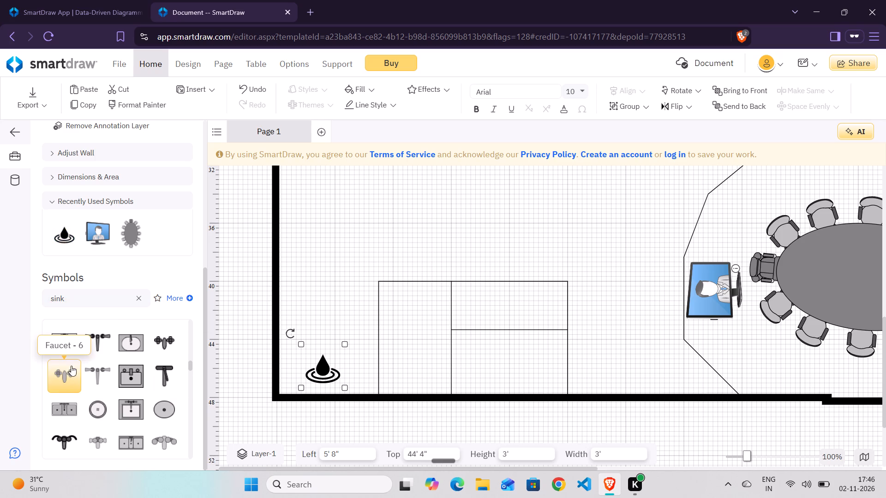
pyautogui.moveTo(67, 349); pyautogui.dragTo(406, 331)
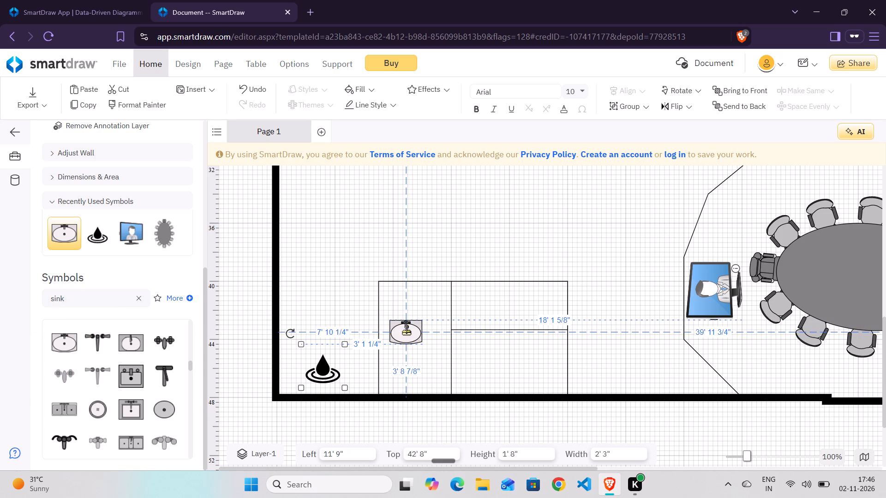
pyautogui.moveTo(406, 331); pyautogui.dragTo(400, 327)
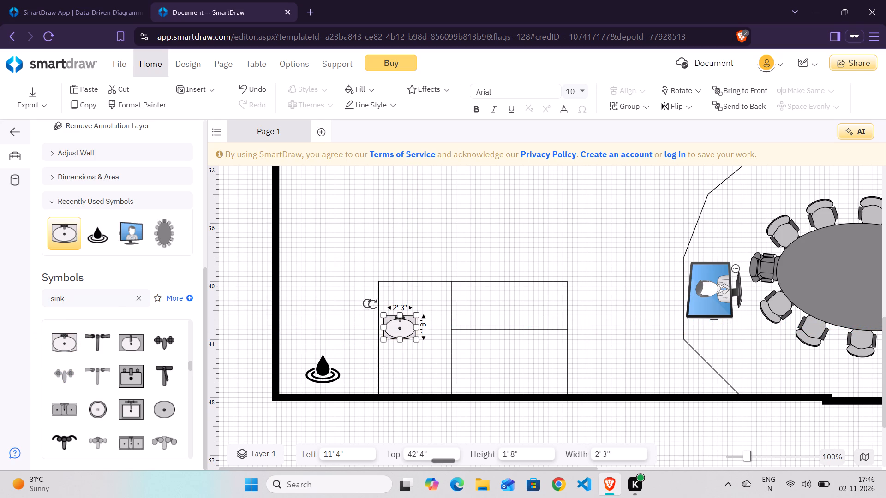
# Resize the lavatory basin to 2' wide and 1' 4" high.
pyautogui.moveTo(416, 314); pyautogui.dragTo(410, 315)
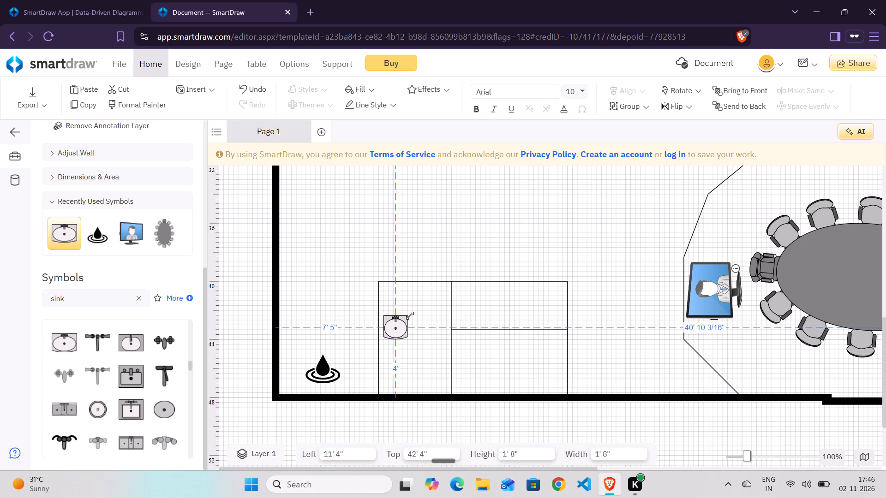
pyautogui.moveTo(410, 315); pyautogui.dragTo(410, 322)
# Rotate the basin a quarter turn so its faucet faces the room's outer vertical line, and set it flush against that line at about Top 42'.
pyautogui.moveTo(372, 309); pyautogui.dragTo(368, 317)
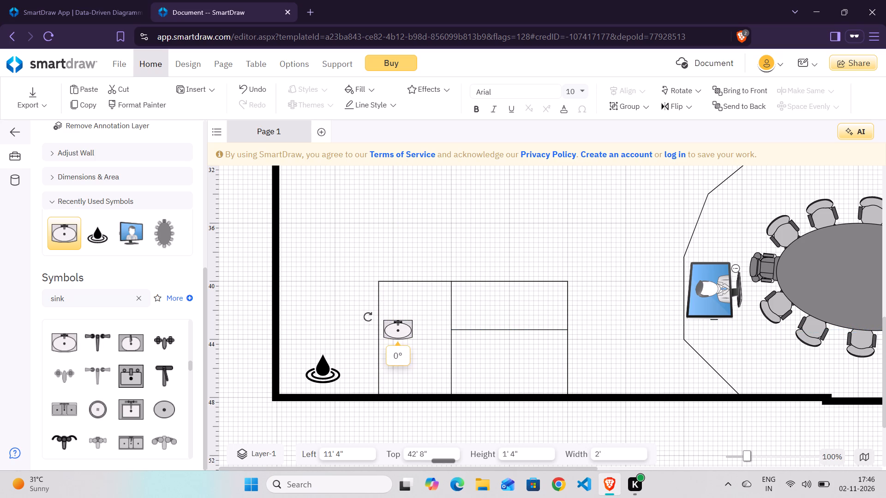
pyautogui.moveTo(368, 317); pyautogui.dragTo(381, 352)
pyautogui.moveTo(397, 334); pyautogui.dragTo(392, 332)
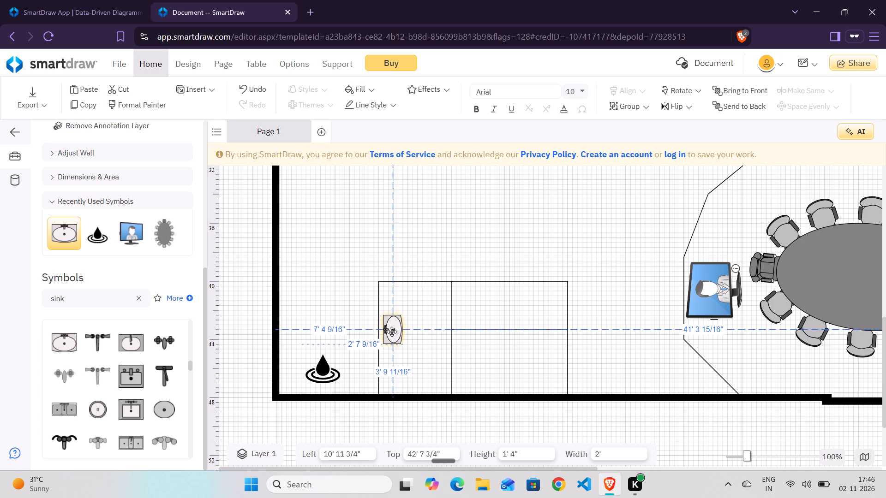
pyautogui.moveTo(392, 332); pyautogui.dragTo(389, 330)
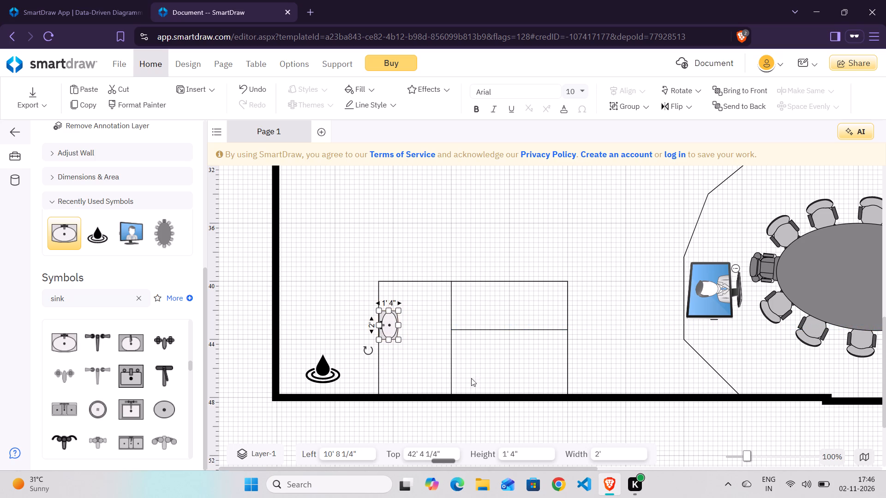
pyautogui.moveTo(389, 327); pyautogui.dragTo(389, 322)
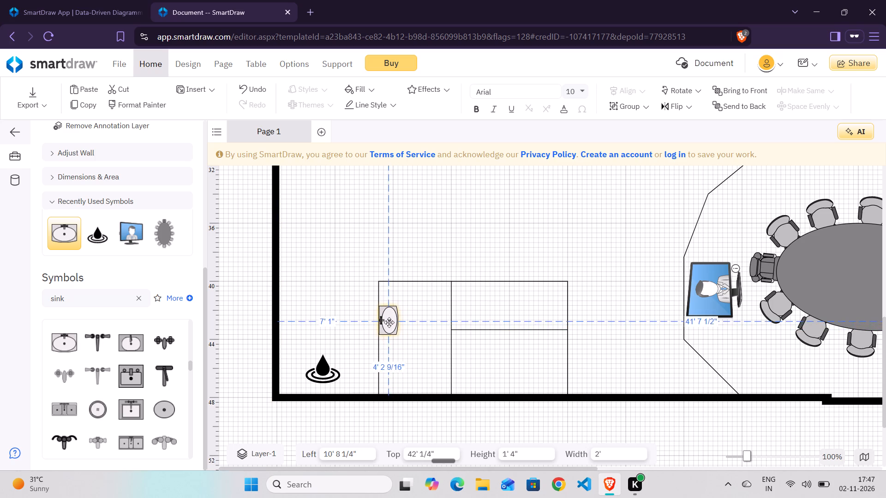
pyautogui.moveTo(389, 322); pyautogui.dragTo(388, 321)
pyautogui.click(478, 426)
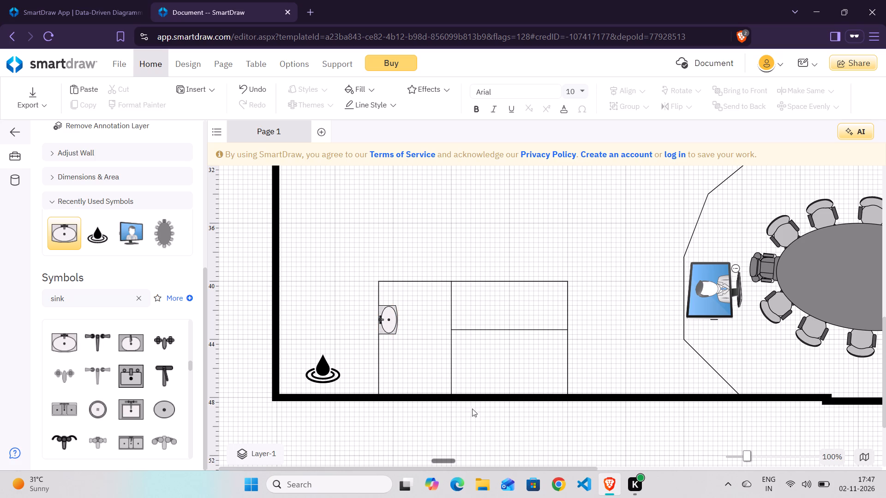
# Look over the rest of the plan and the remaining sink results to decide what to furnish and with which symbol.
pyautogui.scroll(1, 443, 340)
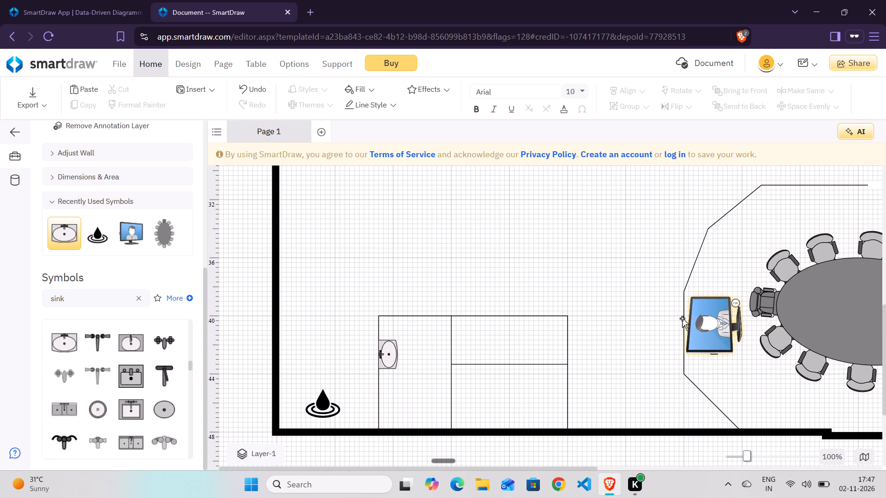
pyautogui.scroll(1, 680, 318)
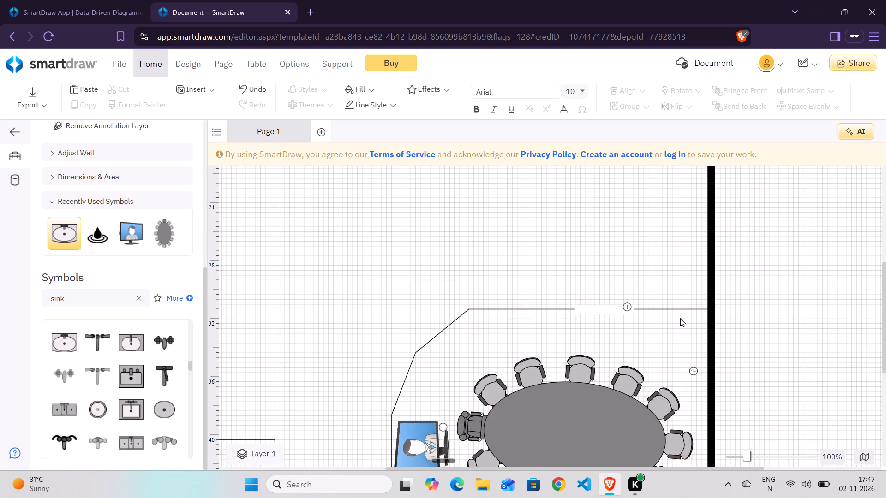
pyautogui.hscroll(2, 680, 318)
pyautogui.scroll(1, 680, 318)
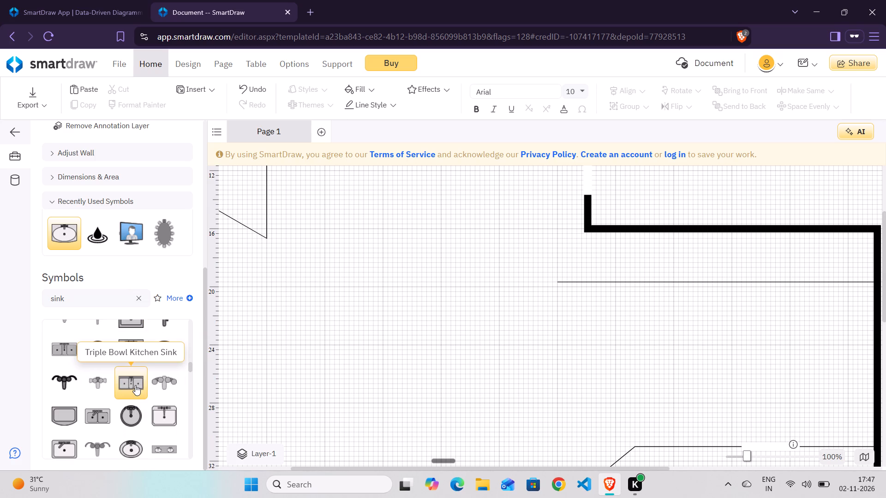
pyautogui.scroll(-1, 80, 379)
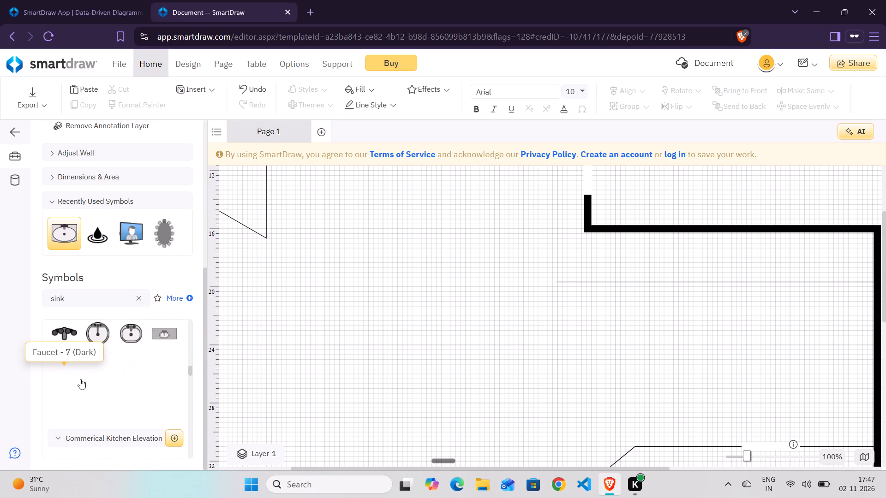
pyautogui.scroll(-2, 80, 379)
pyautogui.scroll(-1, 136, 434)
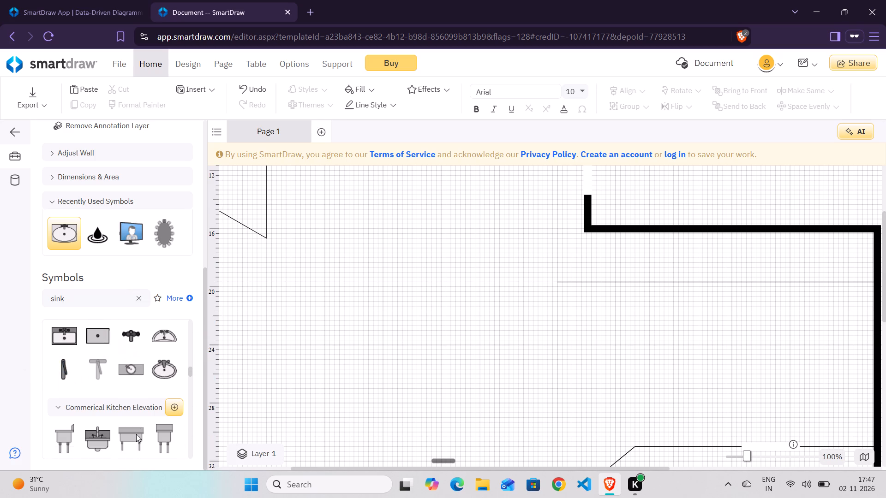
pyautogui.scroll(-1, 136, 434)
pyautogui.hscroll(1, 364, 269)
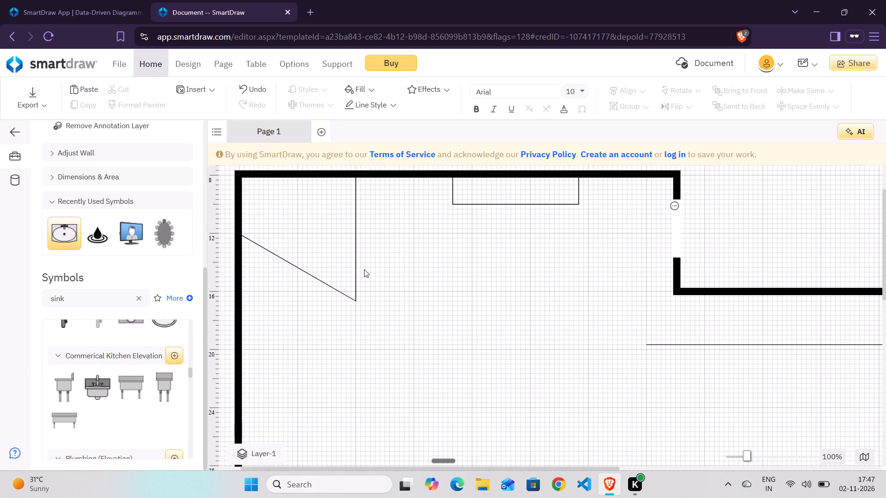
pyautogui.scroll(1, 364, 269)
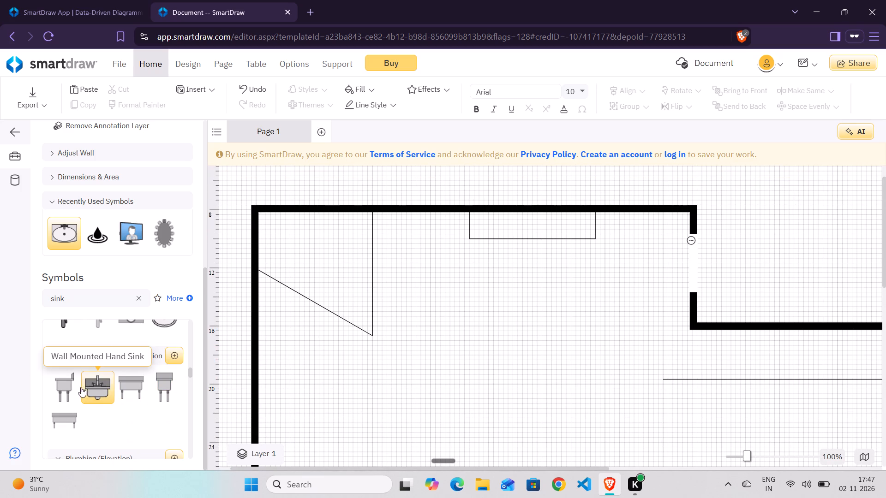
# Replace the sink symbol search with a search for coffee.
pyautogui.click(138, 299)
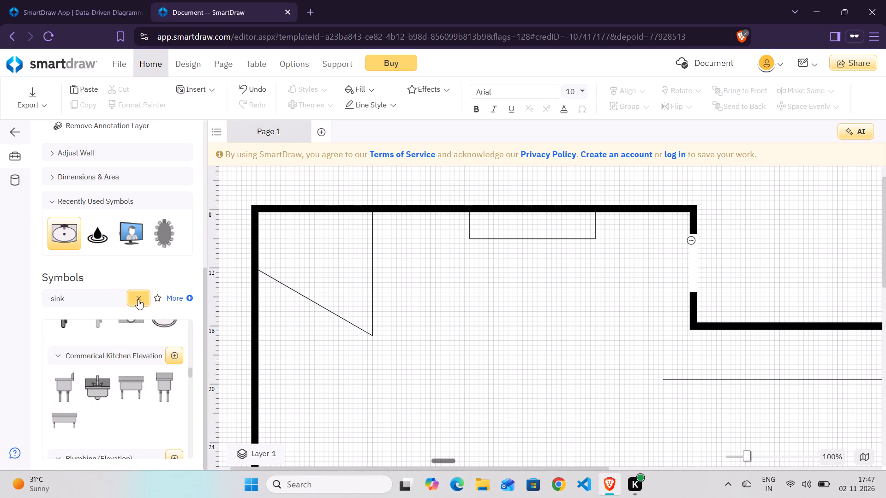
pyautogui.click(93, 296)
pyautogui.press('c')
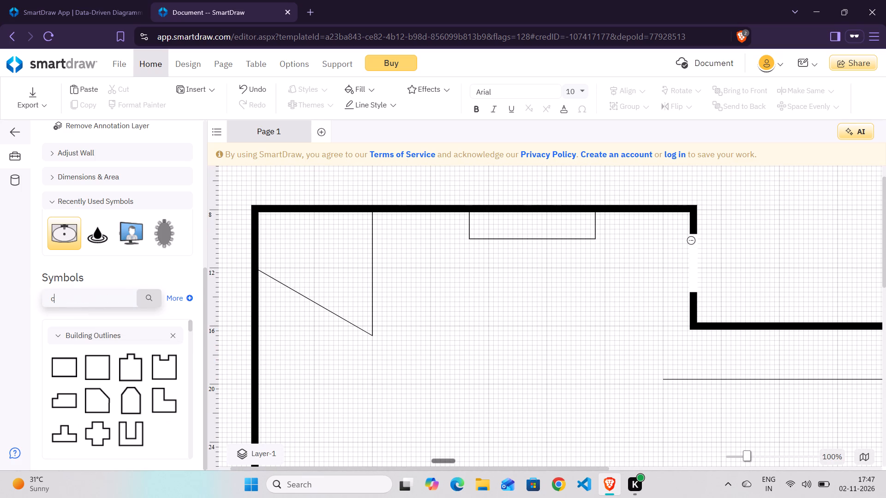
pyautogui.write('offee')
pyautogui.click(157, 303)
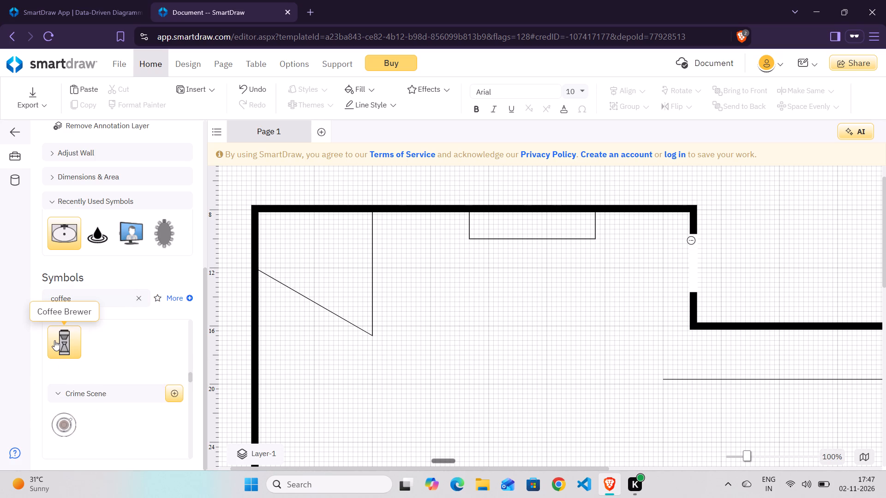
# Place the Coffee Brewer symbol in the angled area in the plan's upper corner and enlarge it to 3' high by 1' 4 1/2" wide.
pyautogui.moveTo(54, 340); pyautogui.dragTo(338, 257)
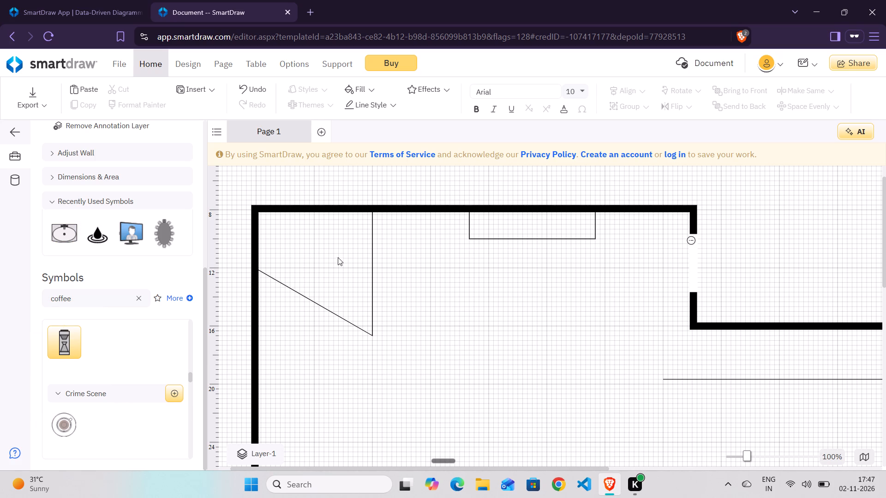
pyautogui.moveTo(338, 257); pyautogui.dragTo(361, 256)
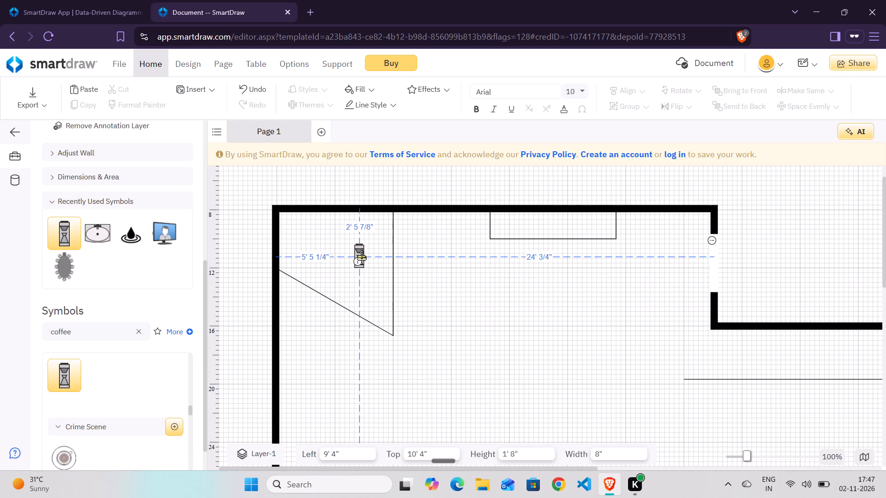
pyautogui.moveTo(361, 256); pyautogui.dragTo(373, 237)
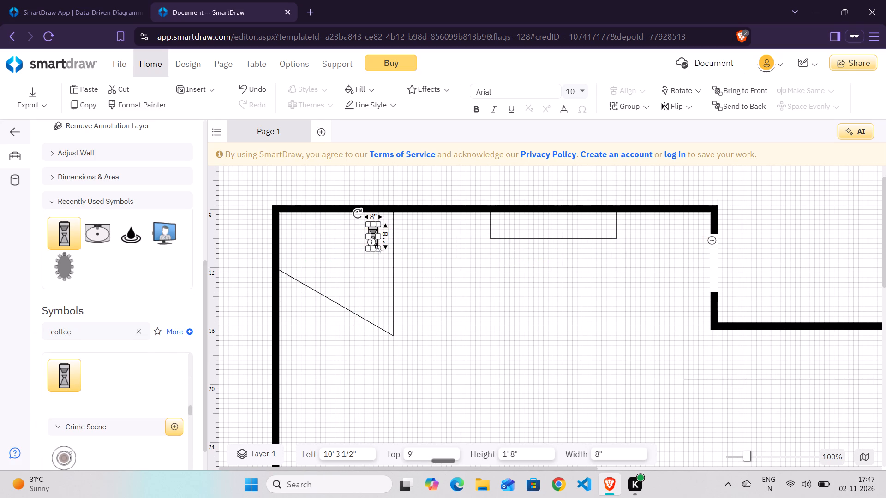
pyautogui.moveTo(379, 249); pyautogui.dragTo(388, 270)
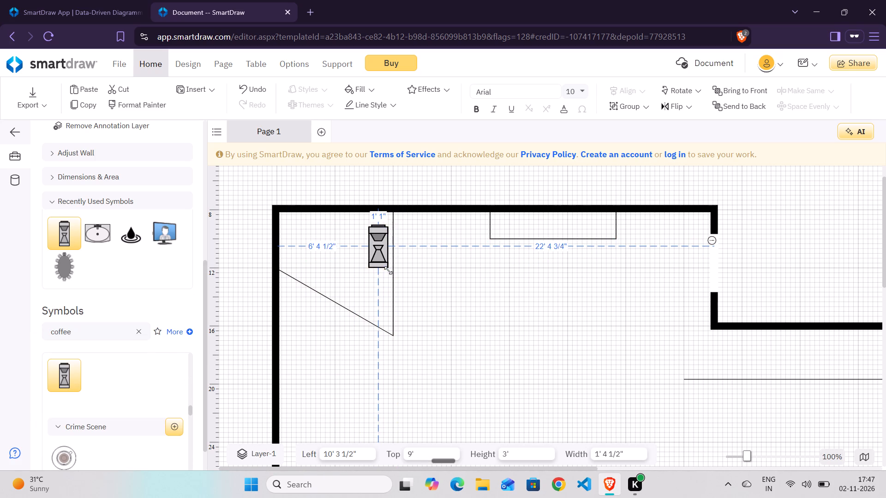
pyautogui.moveTo(388, 270); pyautogui.dragTo(388, 268)
# Rotate the Coffee Brewer a quarter turn and move it within the angled area towards the exterior side wall, about Top 10' 2".
pyautogui.moveTo(376, 247); pyautogui.dragTo(374, 254)
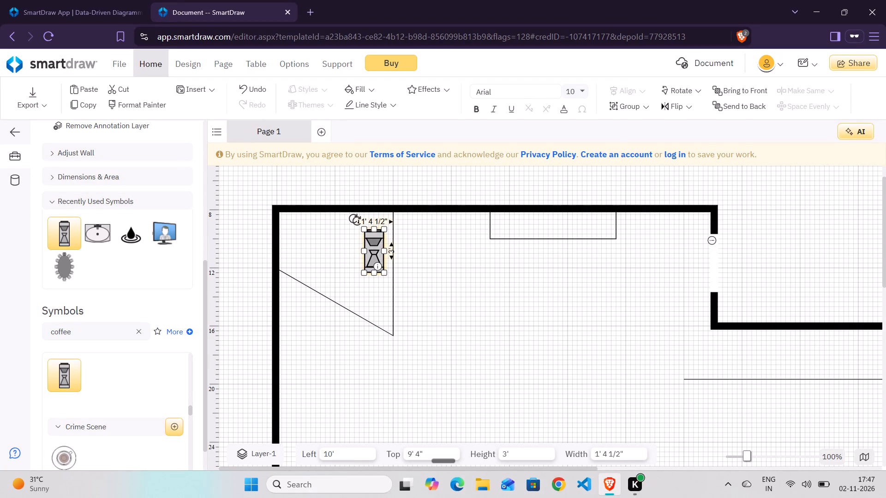
pyautogui.moveTo(352, 218); pyautogui.dragTo(326, 252)
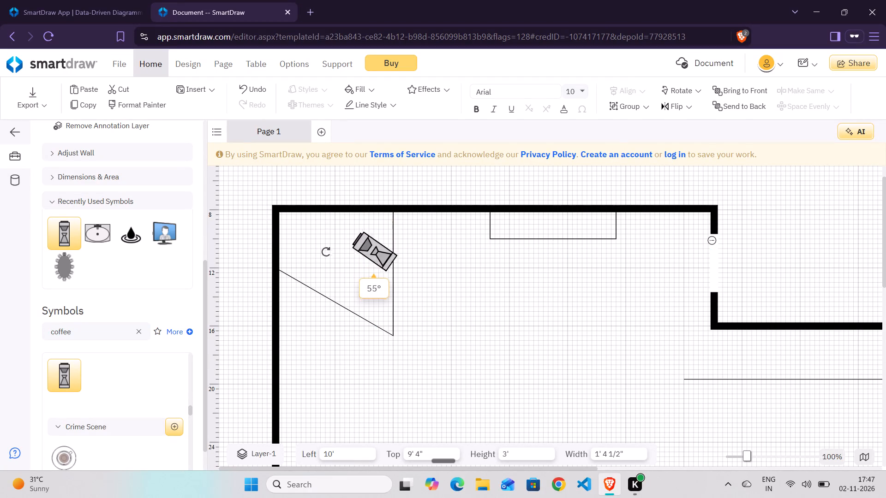
pyautogui.moveTo(326, 252); pyautogui.dragTo(335, 275)
pyautogui.moveTo(374, 245); pyautogui.dragTo(346, 237)
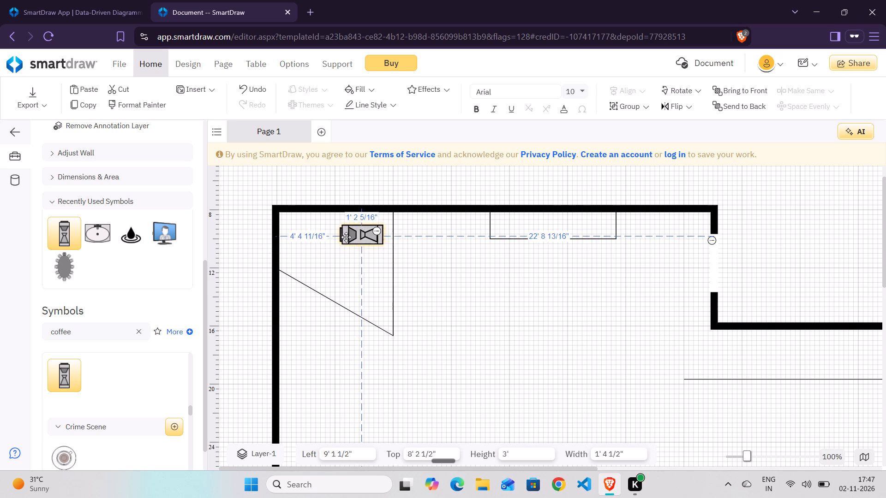
pyautogui.moveTo(346, 237); pyautogui.dragTo(322, 259)
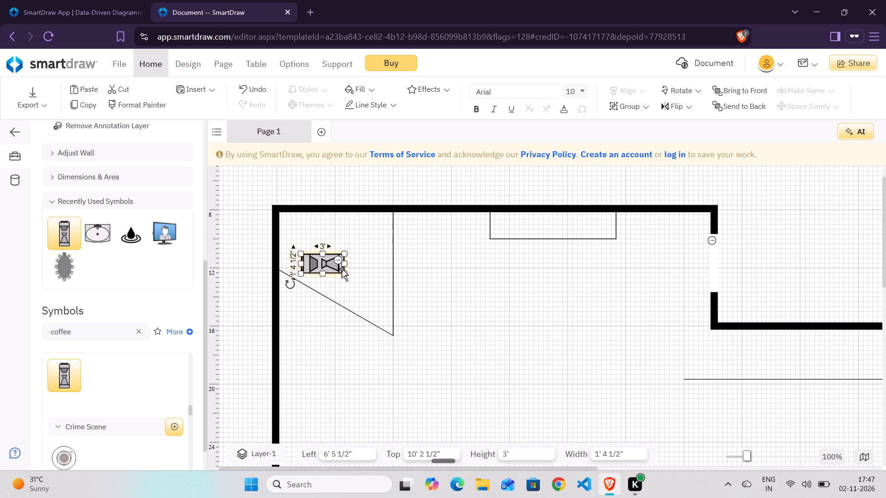
# Enlarge the Coffee Brewer to about 3' 8 1/4" by 1' 7 3/4" and rotate it back upright.
pyautogui.moveTo(343, 271); pyautogui.dragTo(322, 279)
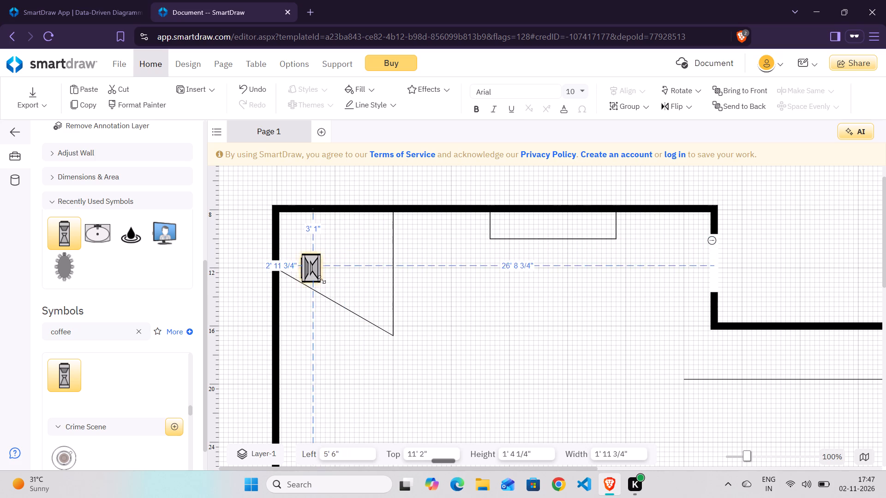
pyautogui.moveTo(322, 279); pyautogui.dragTo(353, 277)
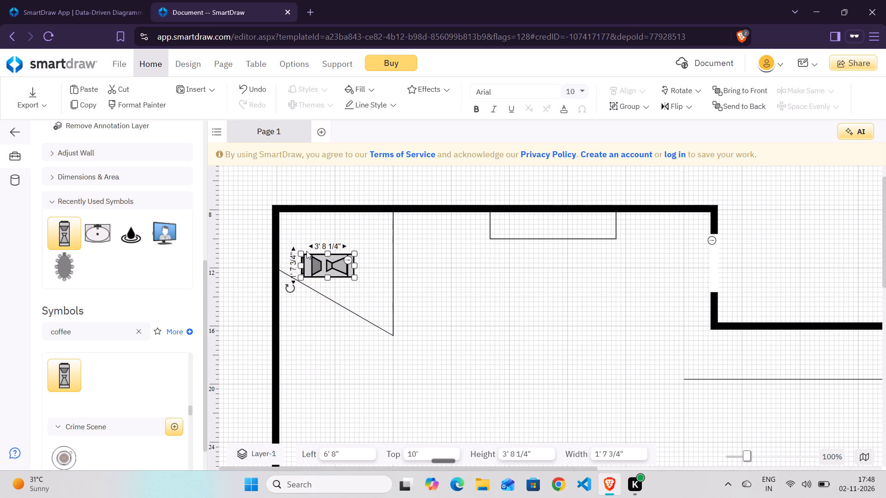
pyautogui.moveTo(288, 287); pyautogui.dragTo(277, 242)
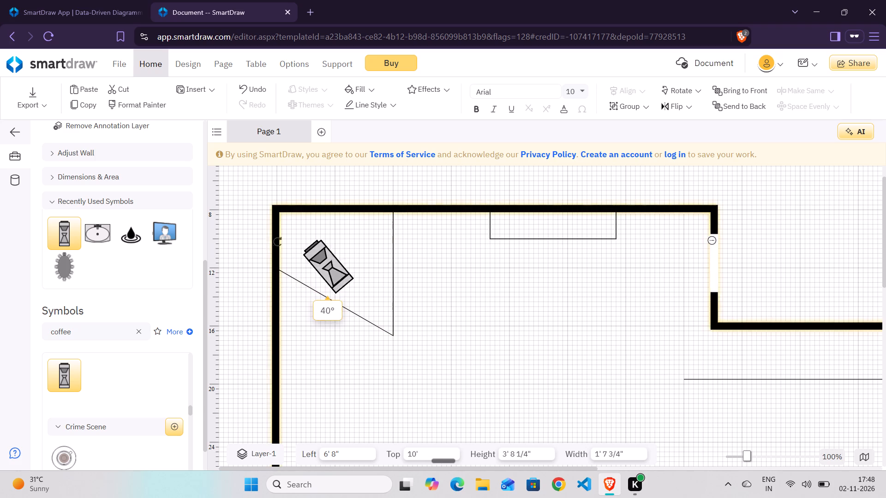
pyautogui.moveTo(277, 242); pyautogui.dragTo(309, 235)
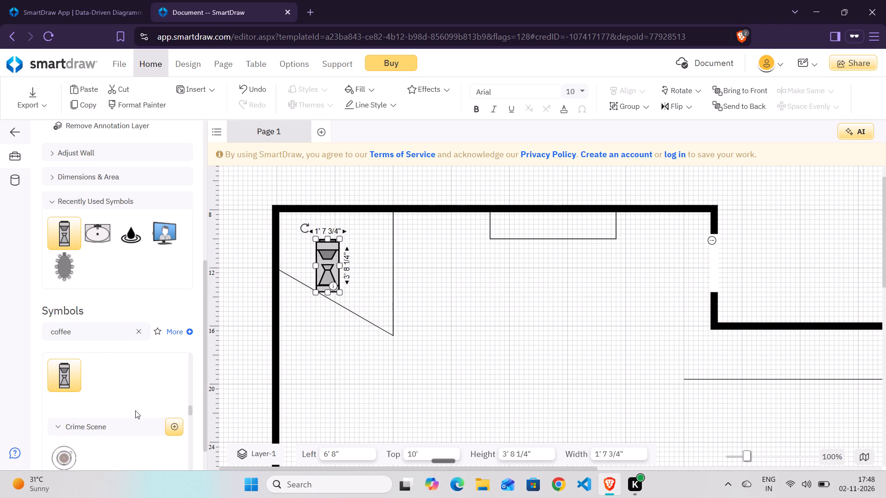
# Place the recently used water drop symbol beside the Coffee Brewer in the angled area, at about Left 9' 9", Top 9' 8".
pyautogui.click(131, 224)
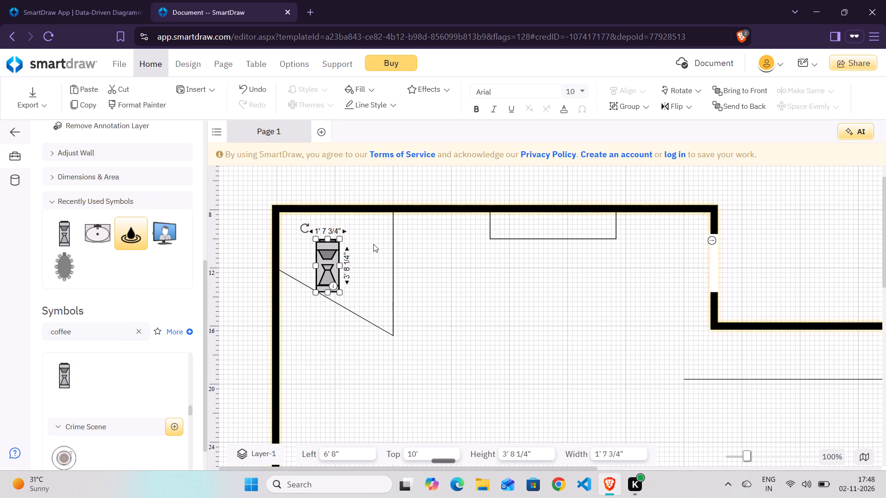
pyautogui.moveTo(131, 236); pyautogui.dragTo(251, 219)
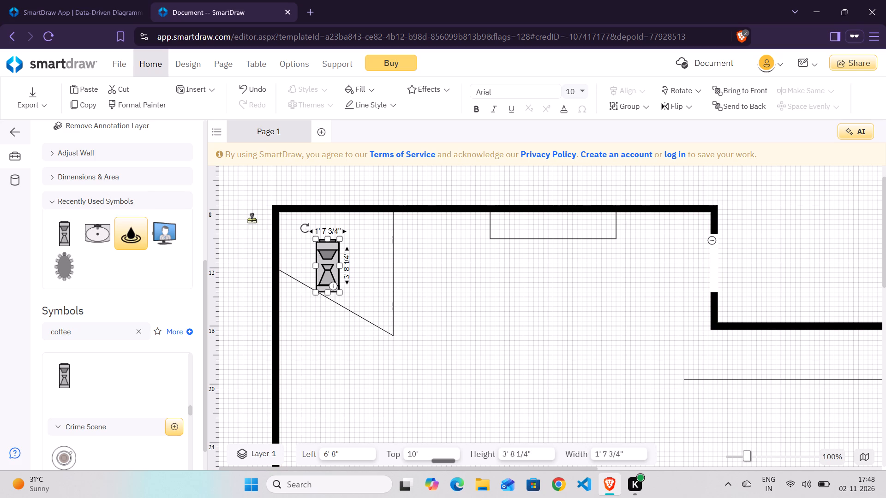
pyautogui.moveTo(251, 219); pyautogui.dragTo(376, 246)
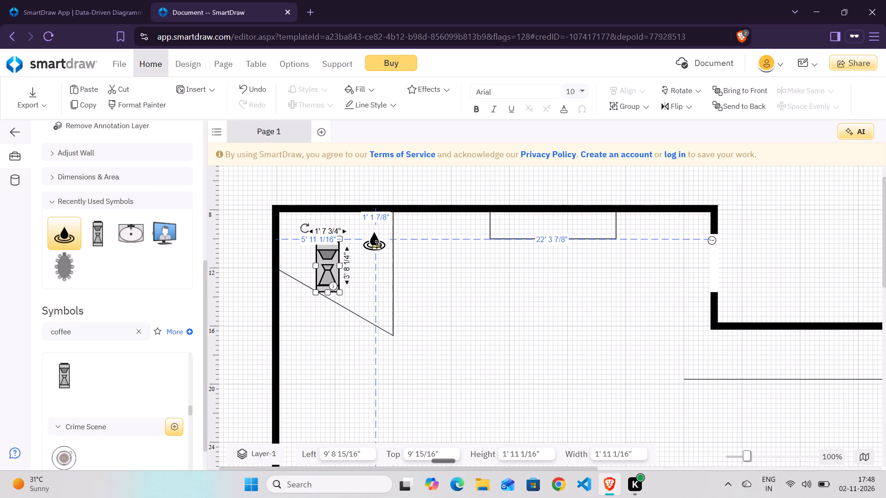
pyautogui.moveTo(376, 246); pyautogui.dragTo(376, 247)
# Look over the sink rooms, the conference area and the open space above it to decide what to furnish.
pyautogui.scroll(-2, 449, 328)
pyautogui.hscroll(-6, 449, 328)
pyautogui.scroll(-1, 449, 328)
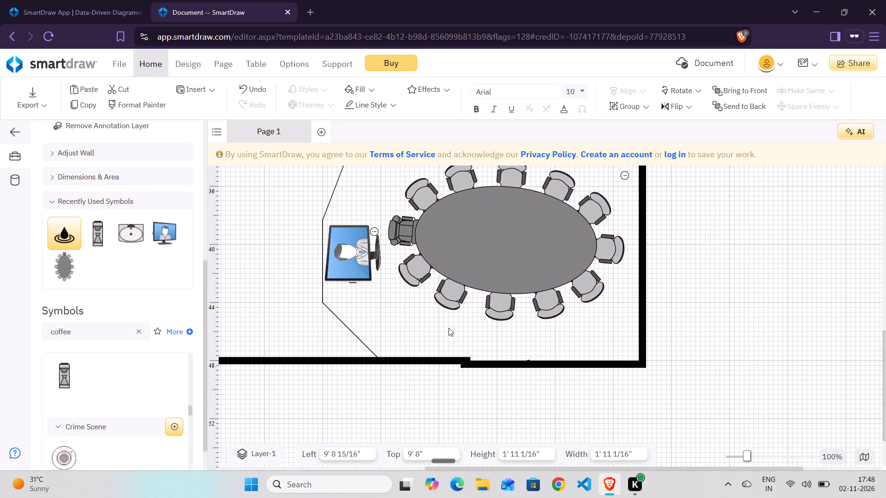
pyautogui.scroll(-1, 449, 328)
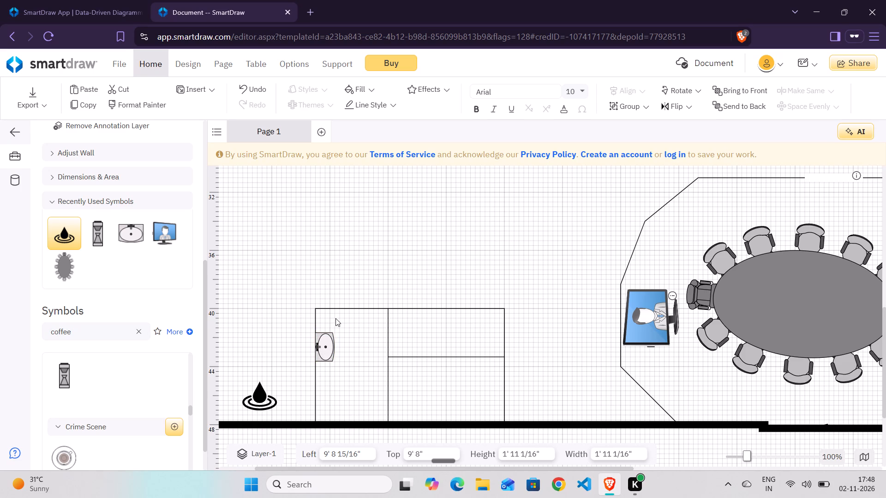
pyautogui.scroll(1, 335, 318)
pyautogui.hscroll(1, 335, 318)
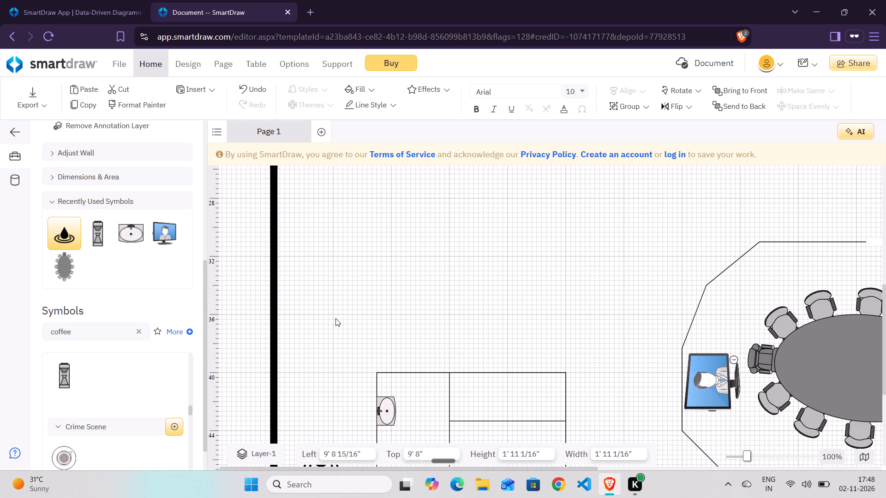
pyautogui.hscroll(1, 335, 318)
pyautogui.scroll(2, 495, 285)
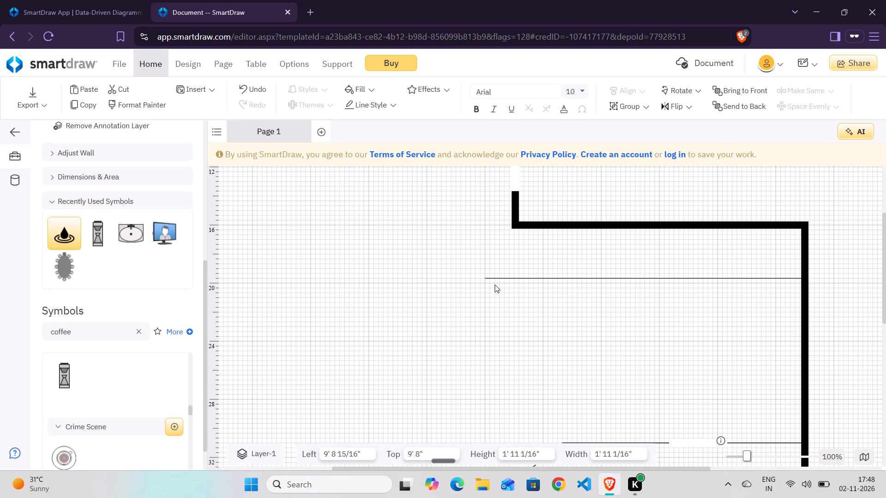
pyautogui.scroll(-1, 495, 285)
# Replace the coffee symbol search with a search for chair.
pyautogui.scroll(1, 118, 259)
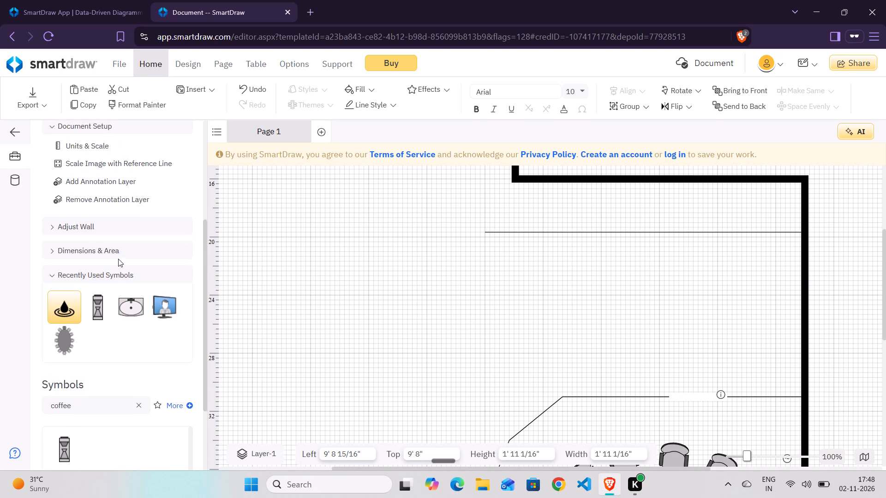
pyautogui.scroll(-1, 114, 215)
pyautogui.click(142, 295)
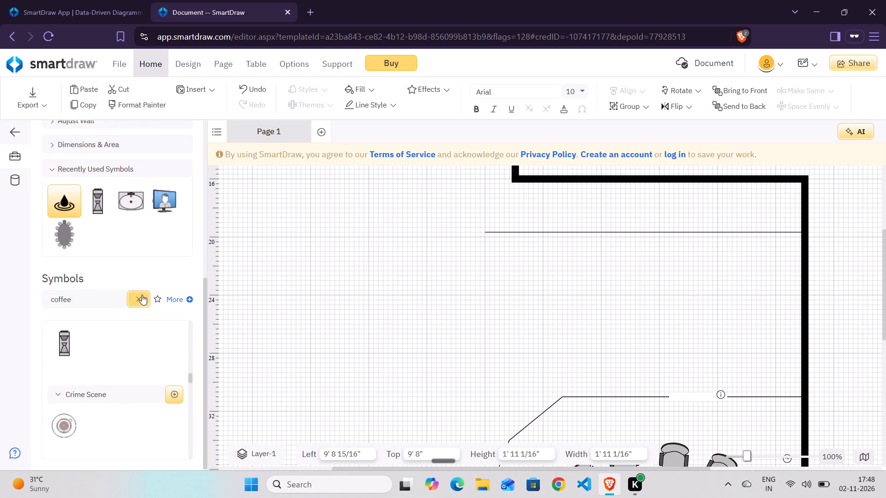
pyautogui.click(81, 299)
pyautogui.press('c')
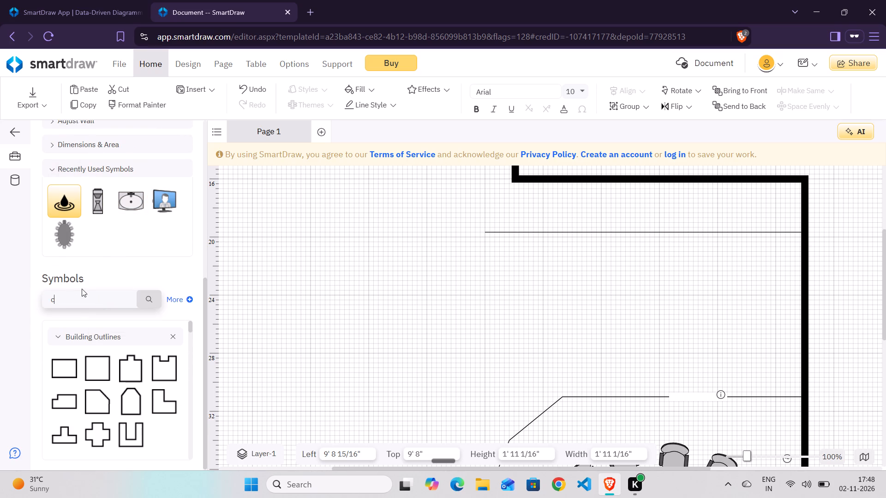
pyautogui.write('ha')
pyautogui.write('ir')
pyautogui.click(153, 304)
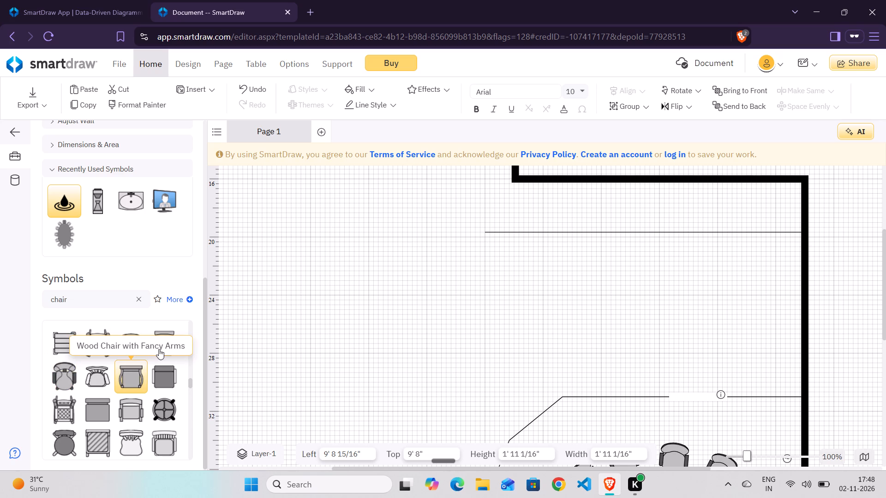
# Place a Rolling Executive Chair below the free end of the long horizontal dividing line, about Left 33', Top 20' 4", and rotate it 180°.
pyautogui.moveTo(159, 349); pyautogui.dragTo(513, 266)
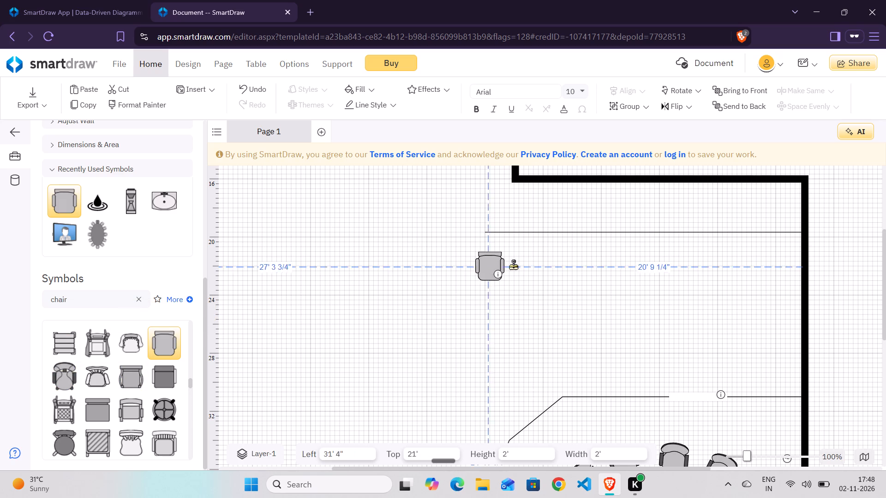
pyautogui.moveTo(513, 266); pyautogui.dragTo(514, 257)
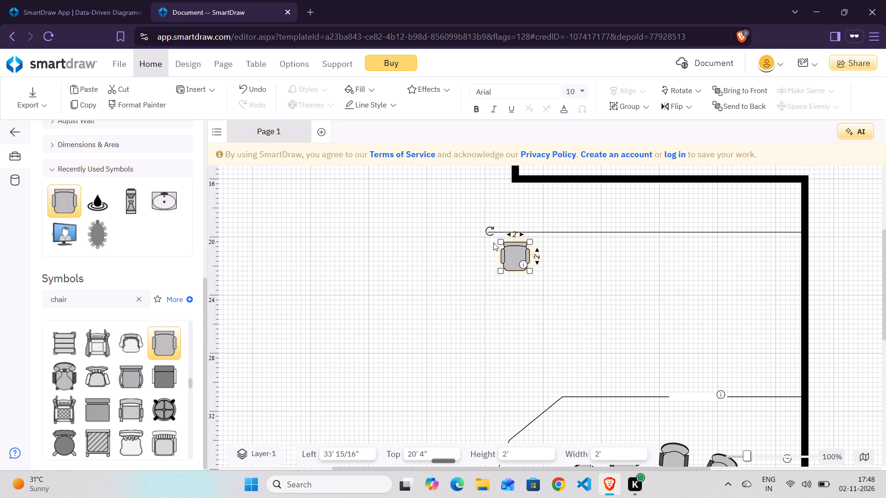
pyautogui.moveTo(490, 230); pyautogui.dragTo(534, 290)
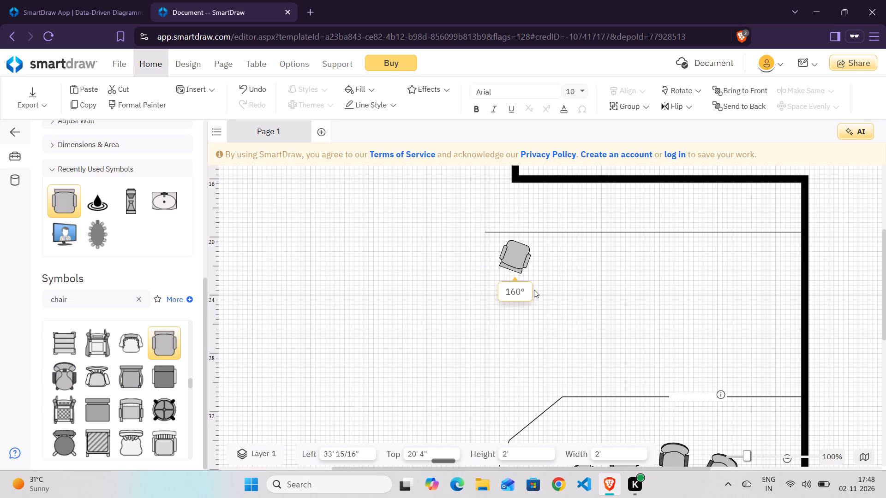
pyautogui.moveTo(534, 290); pyautogui.dragTo(539, 284)
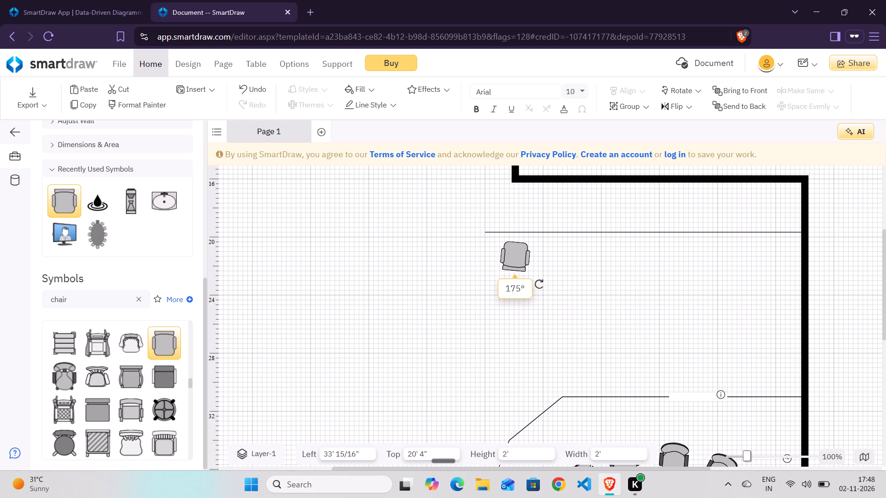
pyautogui.moveTo(539, 284); pyautogui.dragTo(539, 284)
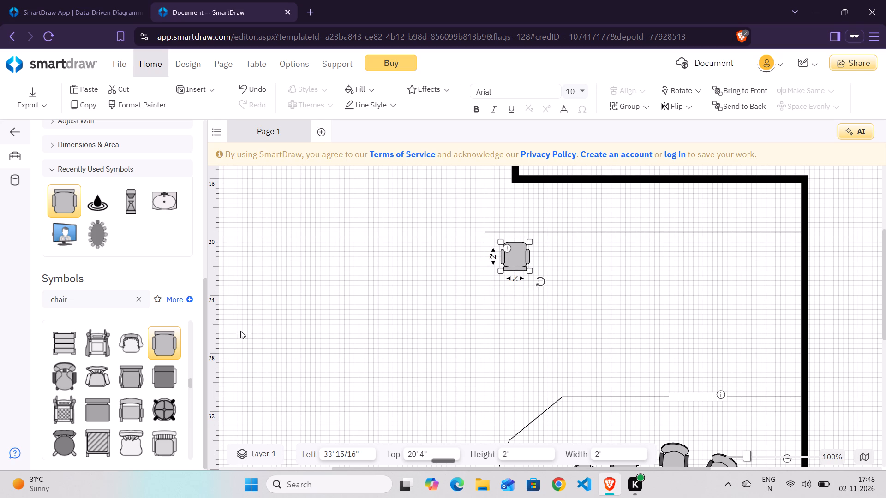
# Add four more Rolling Executive Chairs in a row below the dividing line, at about Left 37' 8", 42' 4", 47' 4" and 51' 3", Top 20' 4".
pyautogui.moveTo(167, 344); pyautogui.dragTo(589, 249)
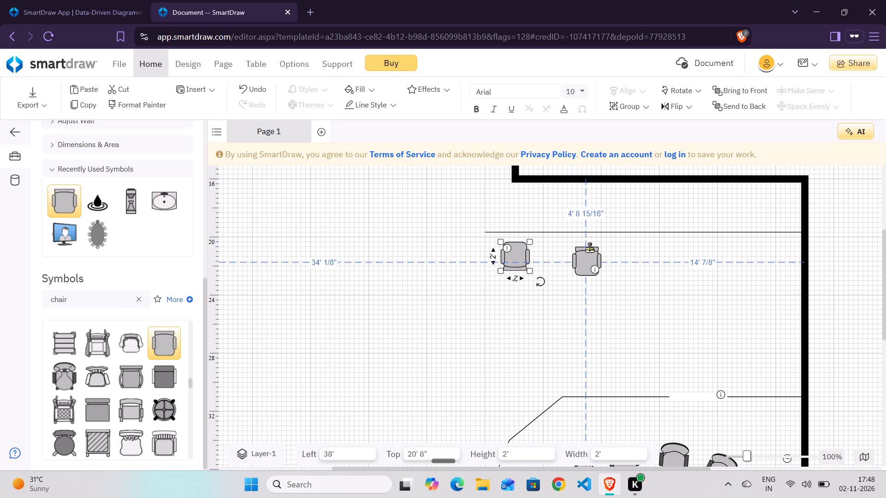
pyautogui.moveTo(589, 249); pyautogui.dragTo(582, 260)
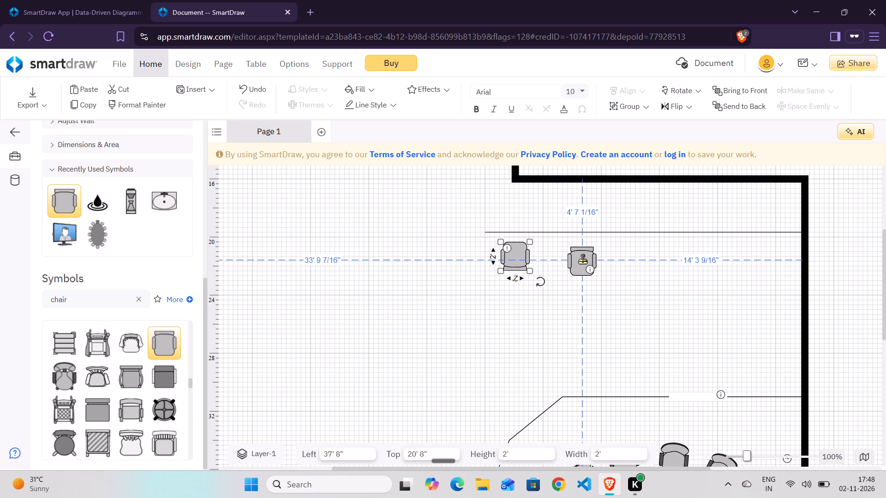
pyautogui.moveTo(582, 260); pyautogui.dragTo(583, 258)
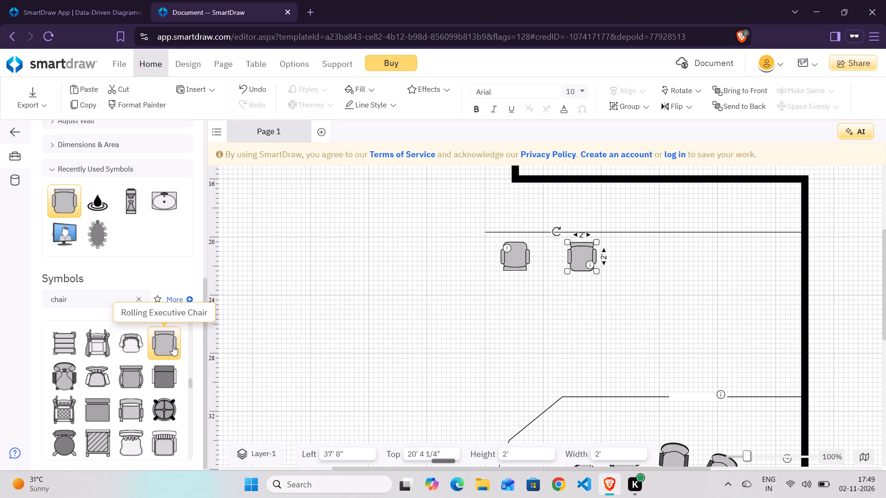
pyautogui.click(173, 345)
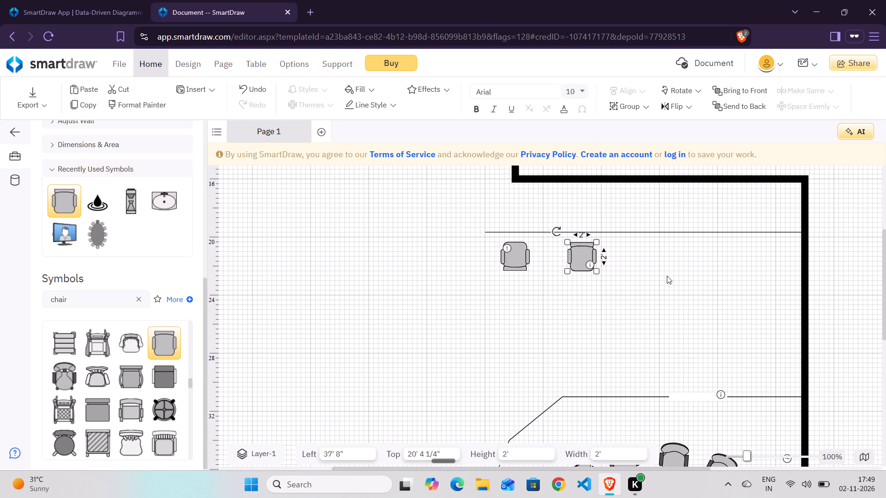
pyautogui.moveTo(169, 344); pyautogui.dragTo(384, 256)
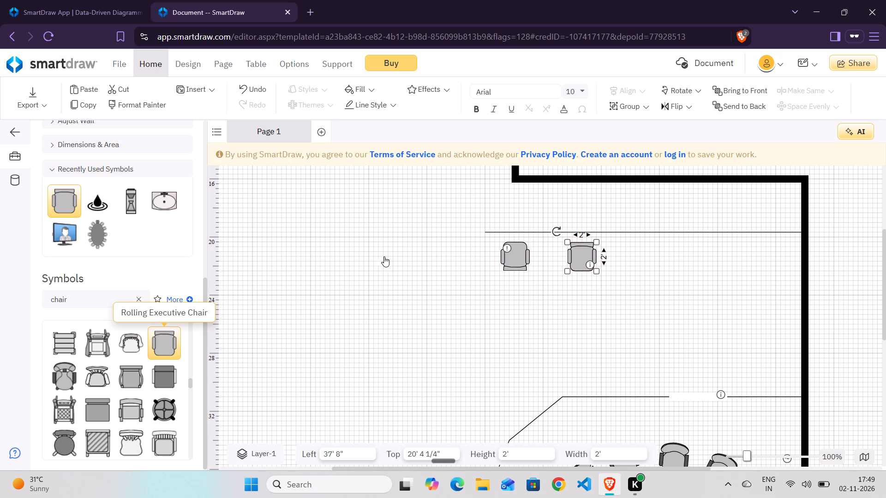
pyautogui.moveTo(384, 256); pyautogui.dragTo(648, 256)
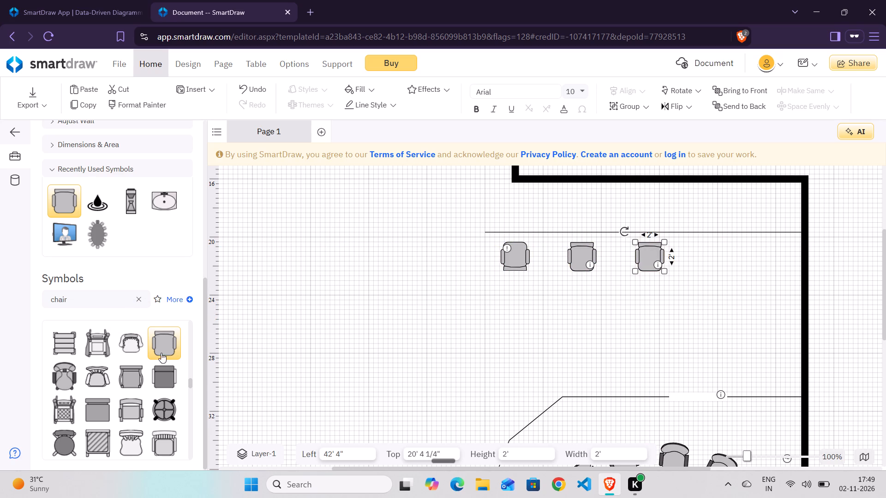
pyautogui.click(164, 342)
pyautogui.moveTo(164, 348); pyautogui.dragTo(570, 249)
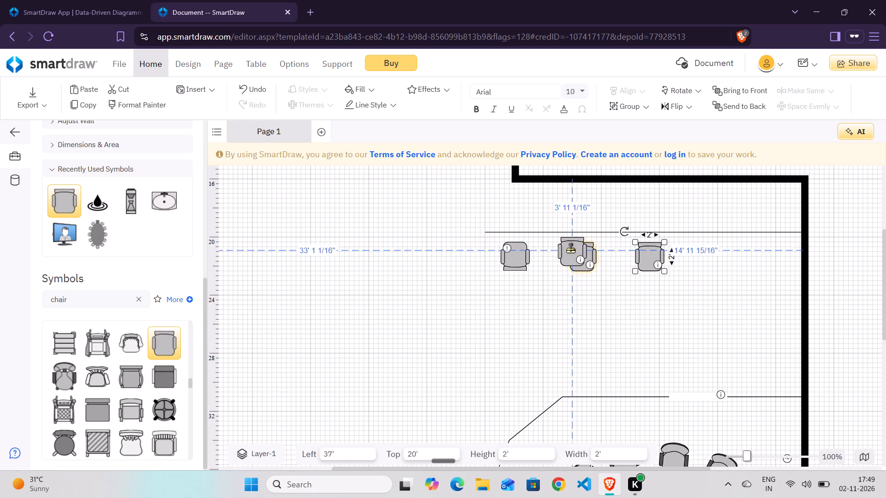
pyautogui.moveTo(570, 249); pyautogui.dragTo(724, 257)
pyautogui.moveTo(168, 347); pyautogui.dragTo(776, 276)
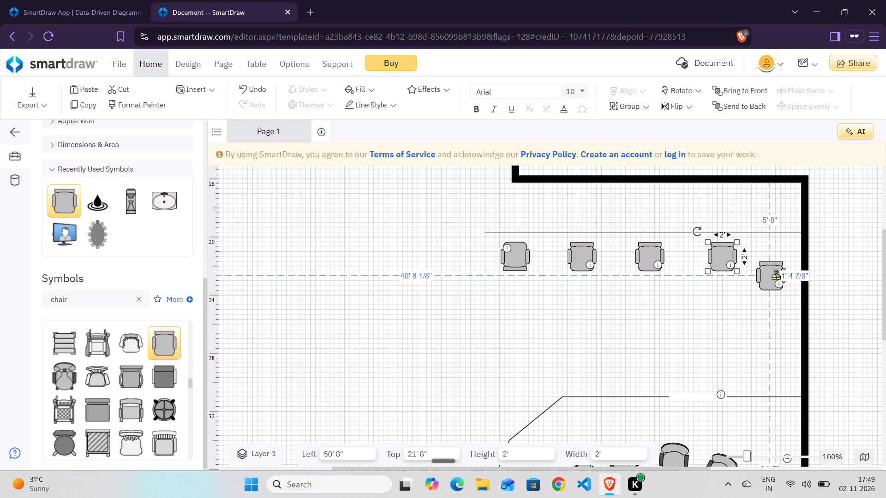
pyautogui.moveTo(776, 276); pyautogui.dragTo(777, 256)
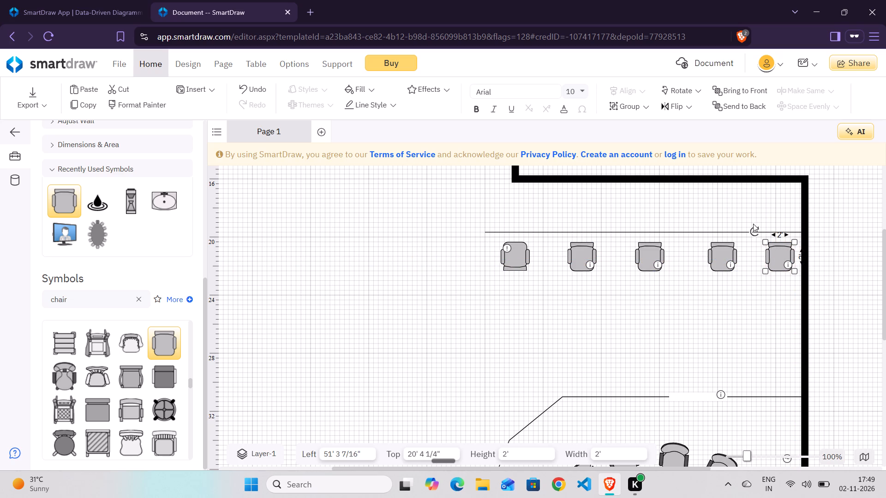
# Rotate the four newly added Rolling Executive Chairs below the dividing line 180° to match the first chair.
pyautogui.moveTo(753, 229); pyautogui.dragTo(799, 278)
pyautogui.click(717, 259)
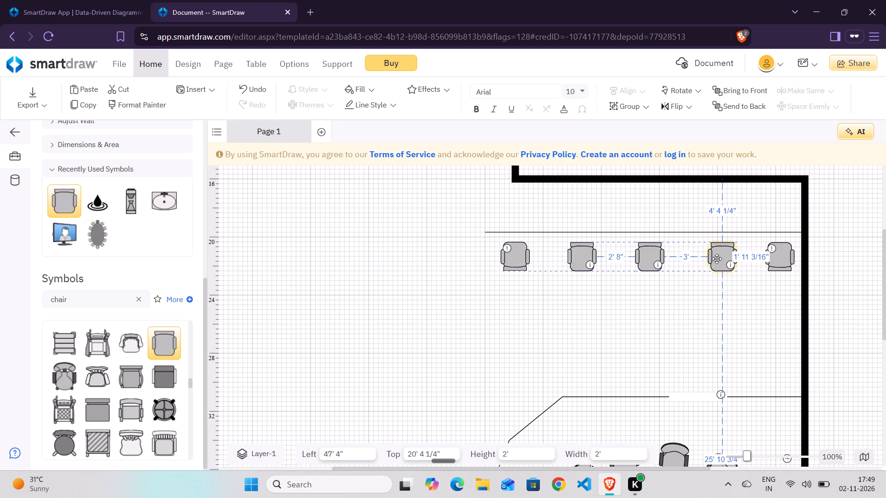
pyautogui.moveTo(697, 230); pyautogui.dragTo(725, 292)
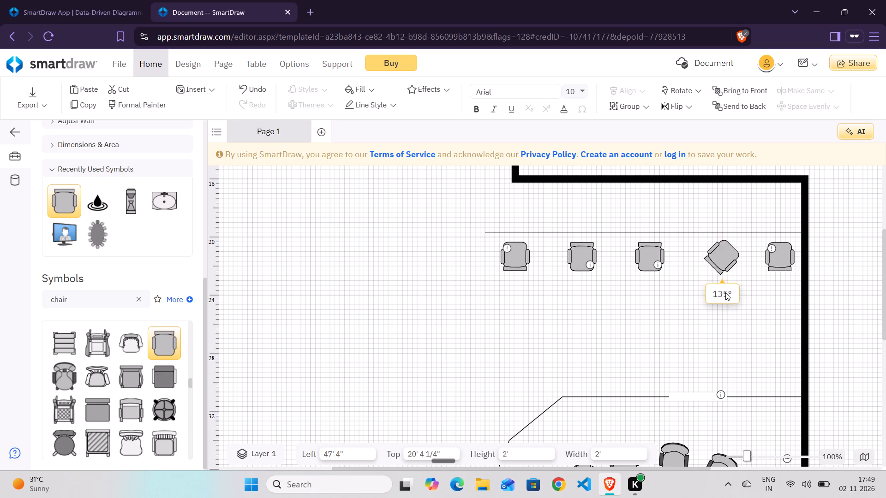
pyautogui.moveTo(725, 292); pyautogui.dragTo(746, 280)
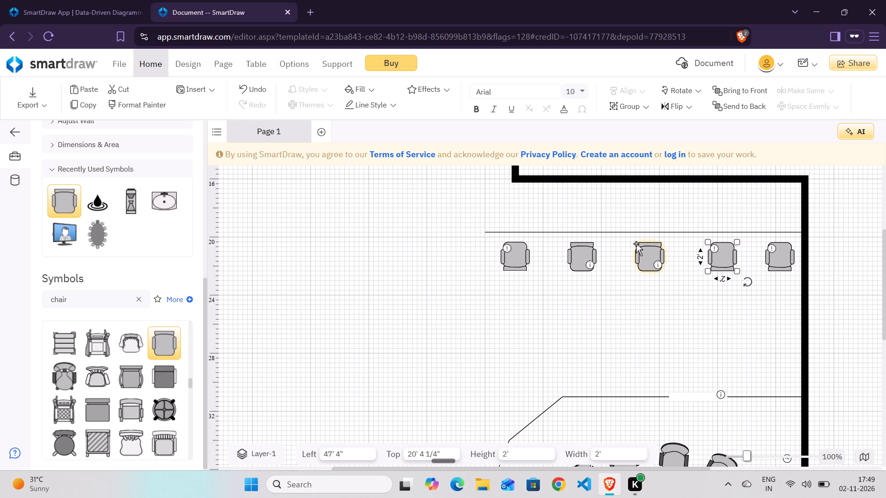
pyautogui.click(650, 253)
pyautogui.moveTo(626, 231); pyautogui.dragTo(606, 248)
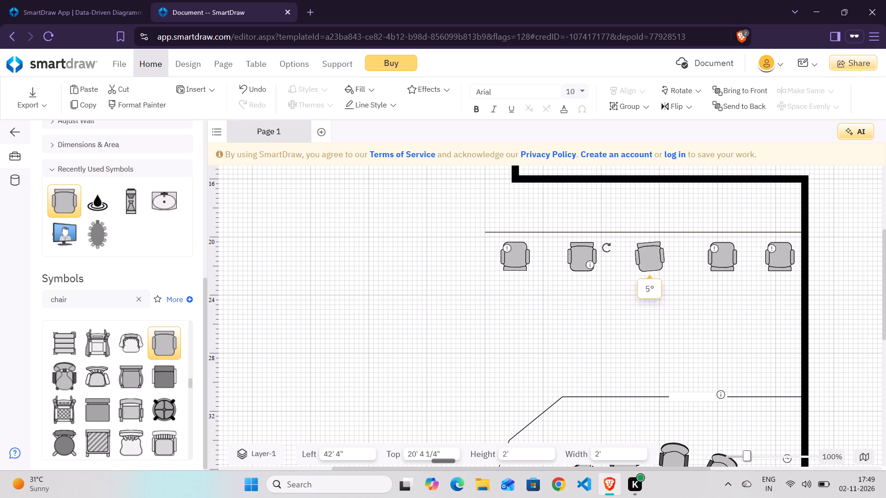
pyautogui.moveTo(606, 248); pyautogui.dragTo(683, 293)
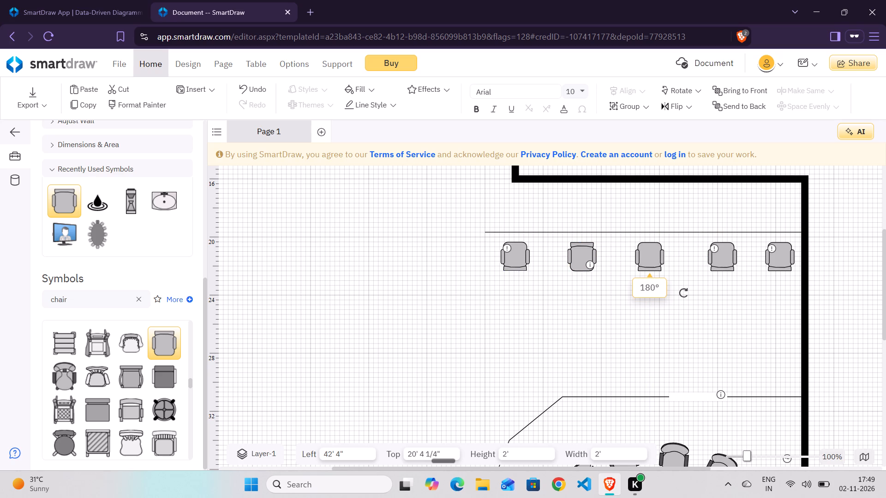
pyautogui.click(581, 253)
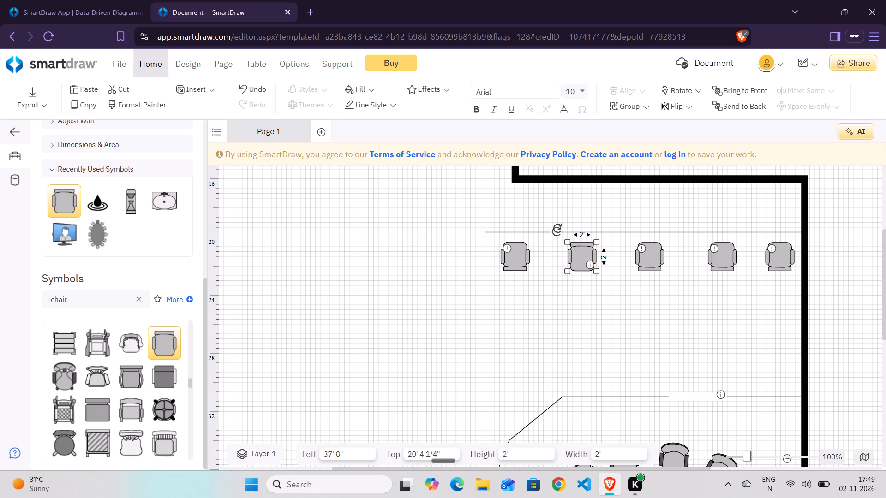
pyautogui.moveTo(557, 228); pyautogui.dragTo(597, 272)
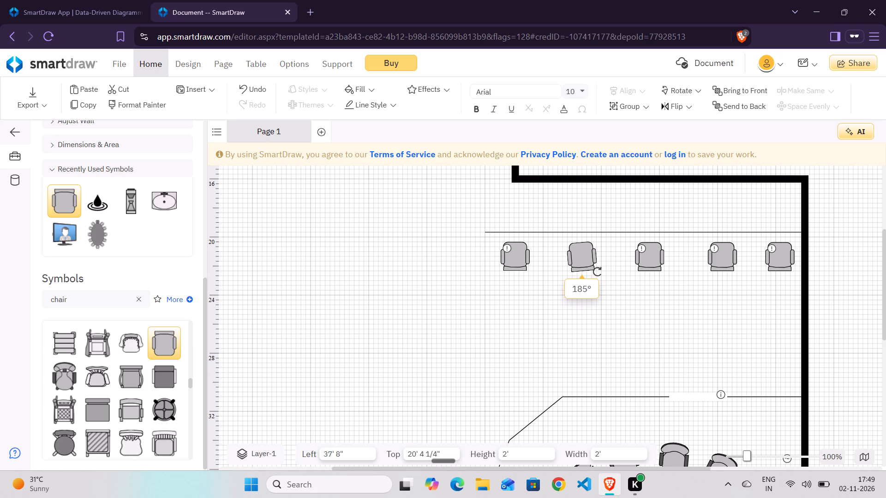
pyautogui.moveTo(597, 272); pyautogui.dragTo(595, 273)
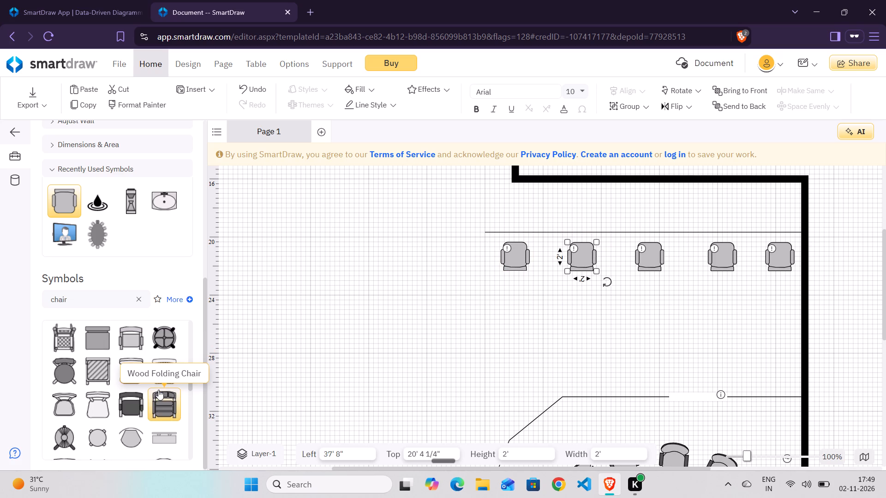
# Start a second row with three Rolling Executive Chairs beneath the first three, at about Left 33' 1", 37' 8" and 42' 4", Top 24'.
pyautogui.hscroll(2, 382, 318)
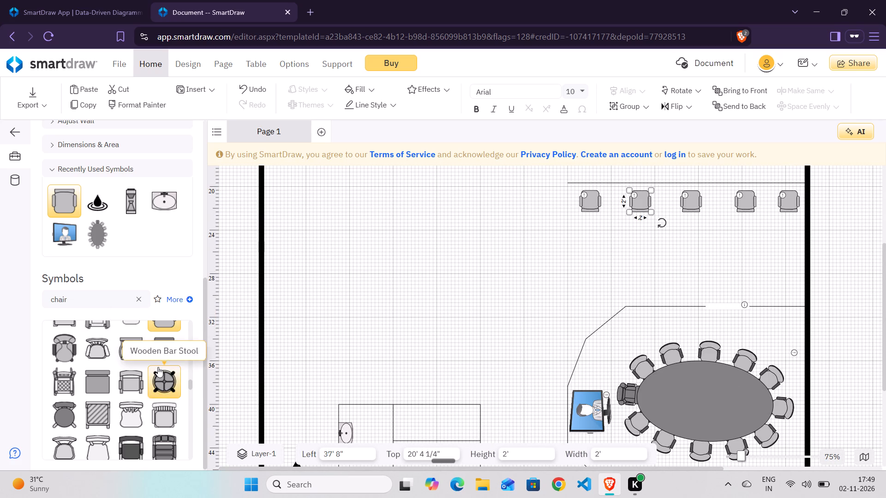
pyautogui.moveTo(64, 190); pyautogui.dragTo(555, 249)
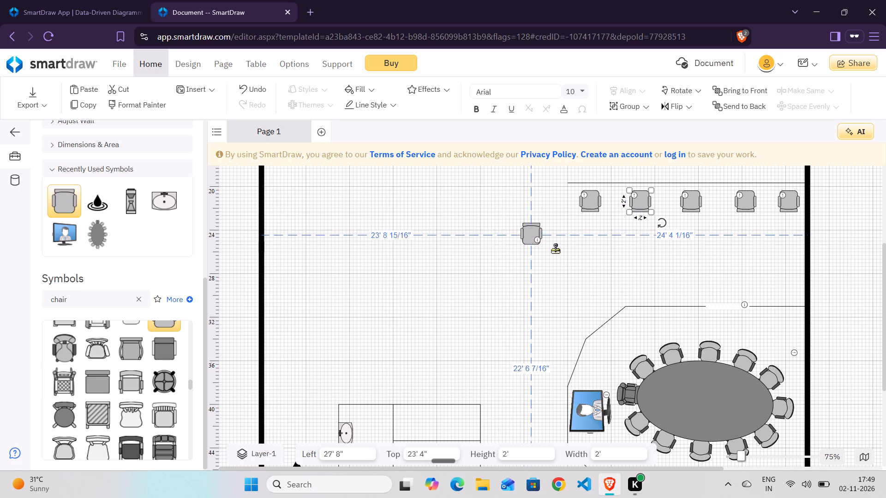
pyautogui.moveTo(555, 249); pyautogui.dragTo(592, 243)
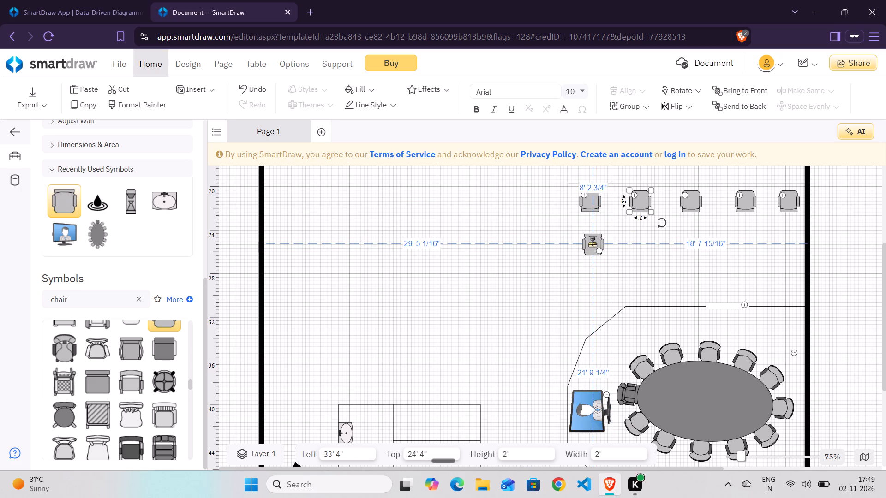
pyautogui.moveTo(592, 243); pyautogui.dragTo(591, 240)
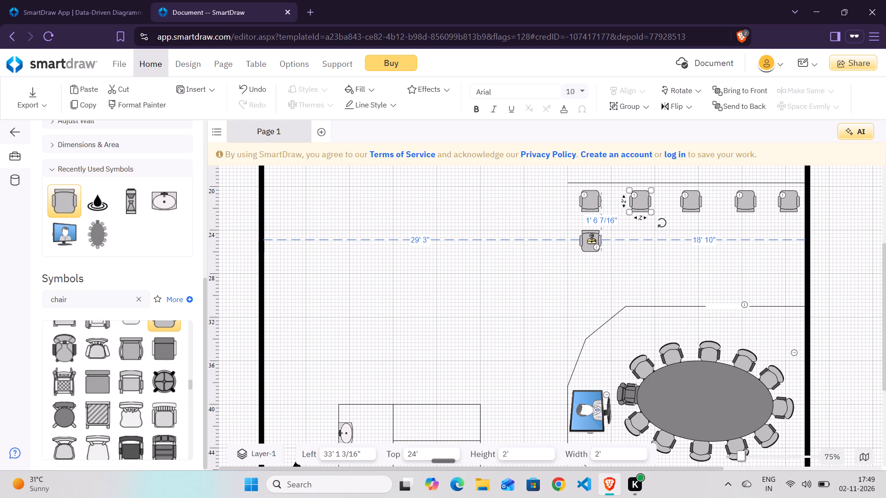
pyautogui.moveTo(591, 240); pyautogui.dragTo(592, 240)
pyautogui.moveTo(55, 202); pyautogui.dragTo(643, 242)
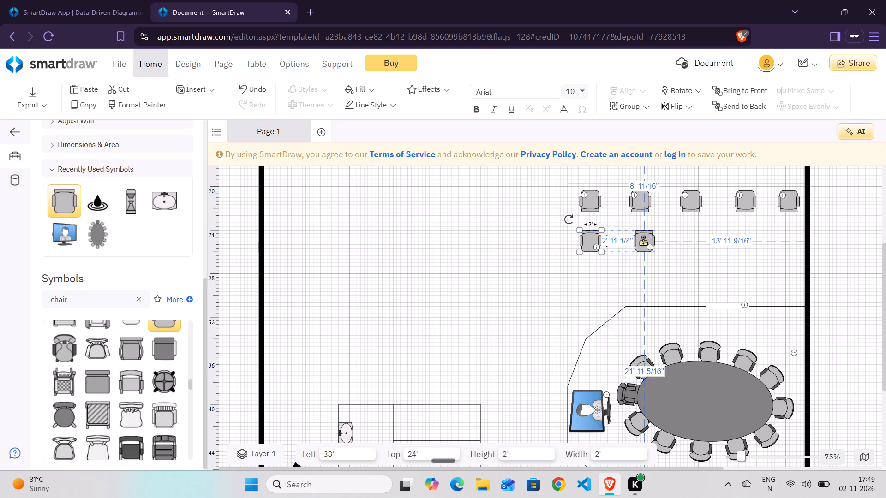
pyautogui.moveTo(643, 242); pyautogui.dragTo(640, 241)
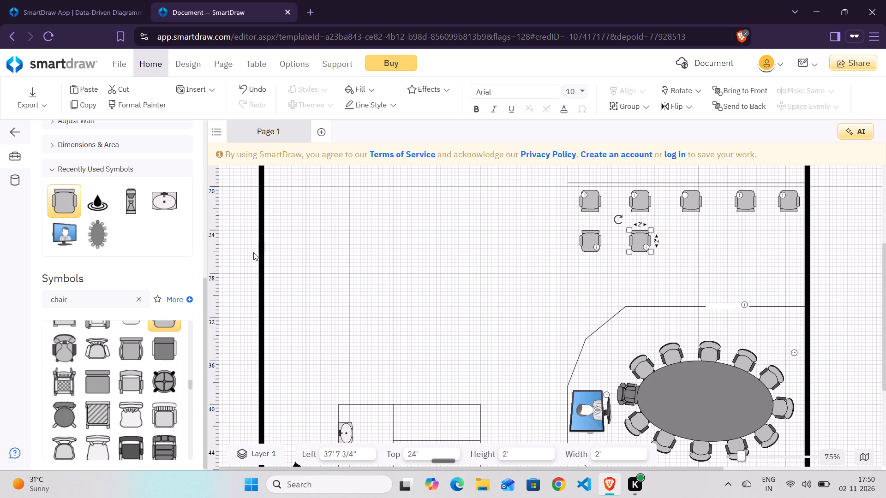
pyautogui.moveTo(61, 197); pyautogui.dragTo(542, 233)
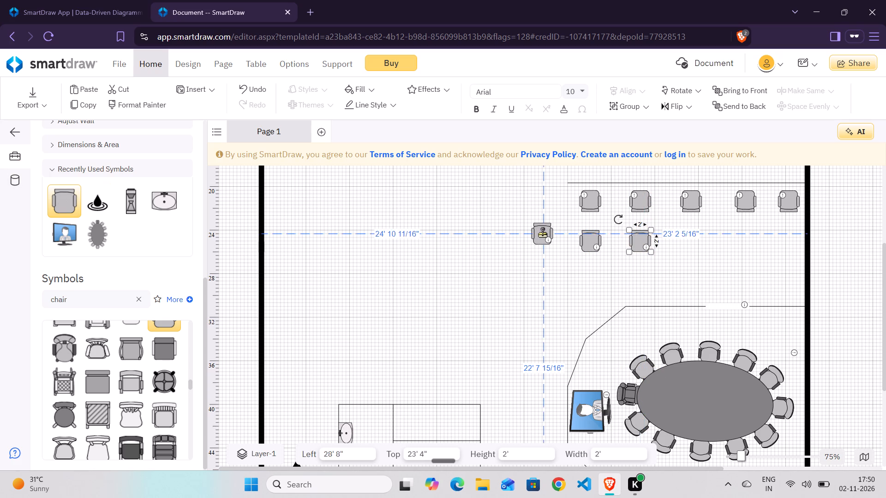
pyautogui.moveTo(542, 233); pyautogui.dragTo(693, 244)
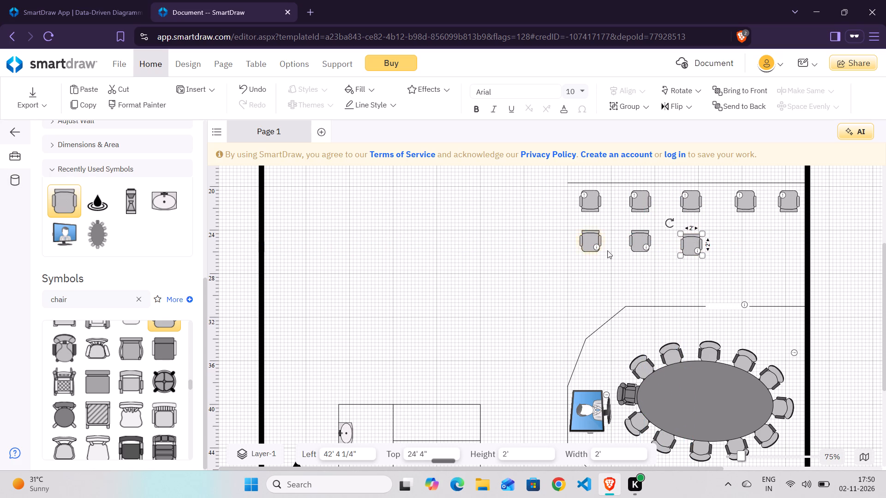
pyautogui.moveTo(691, 244); pyautogui.dragTo(695, 238)
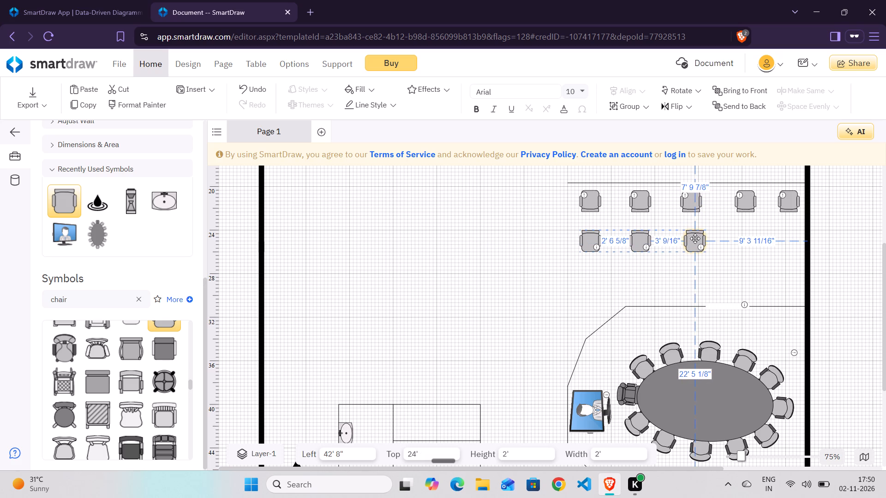
pyautogui.moveTo(695, 238); pyautogui.dragTo(693, 238)
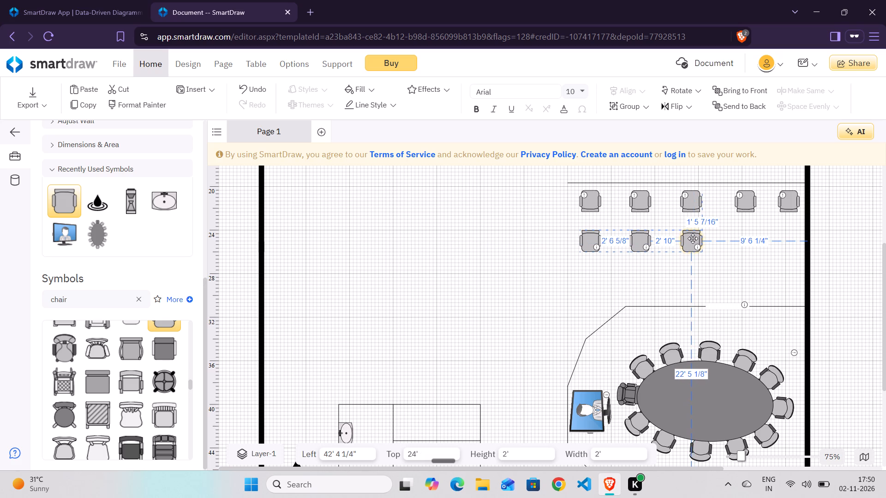
pyautogui.moveTo(693, 238); pyautogui.dragTo(692, 239)
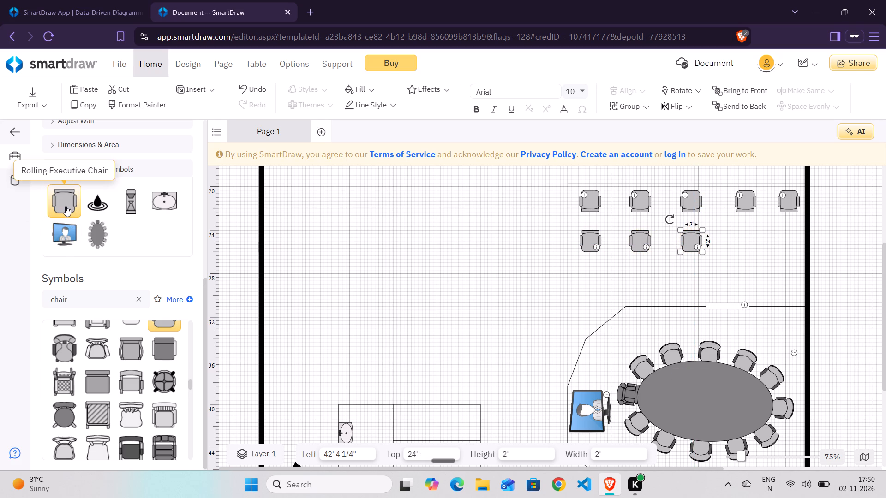
# Complete the second row with two more Rolling Executive Chairs at about Left 47' 4" and 51' 4", Top 24'.
pyautogui.click(66, 206)
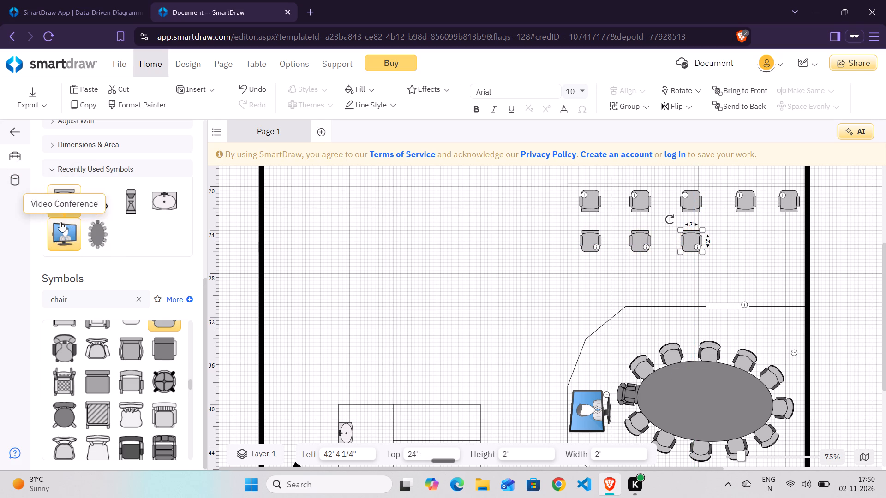
pyautogui.moveTo(62, 201); pyautogui.dragTo(720, 237)
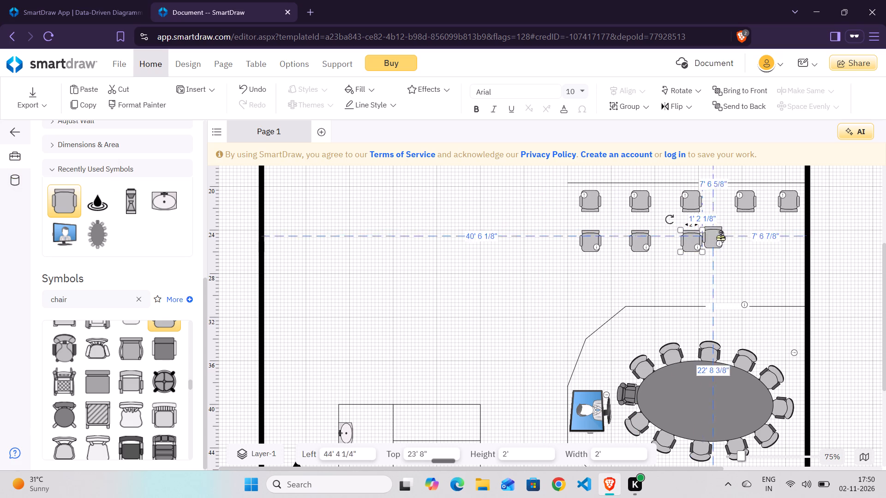
pyautogui.moveTo(720, 237); pyautogui.dragTo(747, 242)
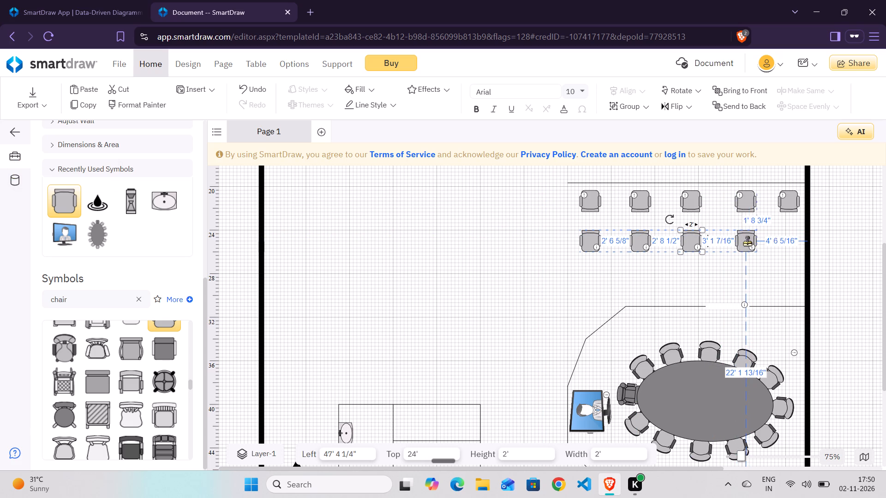
pyautogui.moveTo(747, 242); pyautogui.dragTo(746, 242)
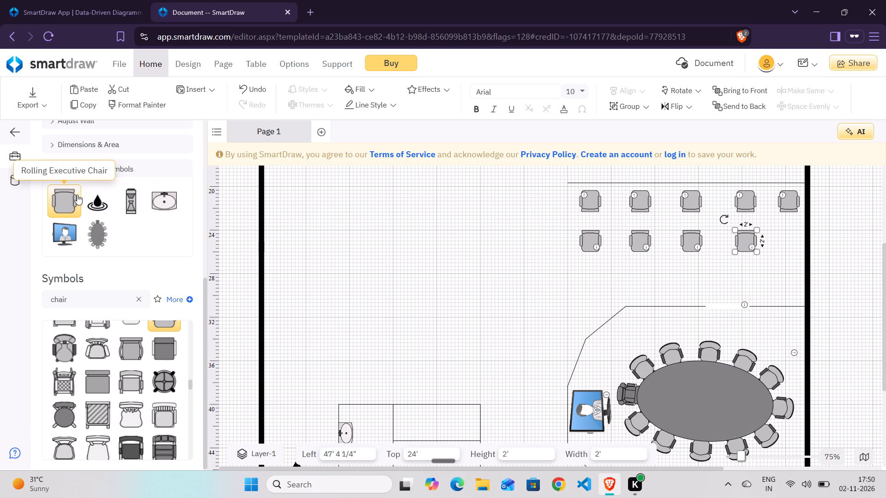
pyautogui.moveTo(66, 202); pyautogui.dragTo(754, 241)
pyautogui.hscroll(3, 587, 213)
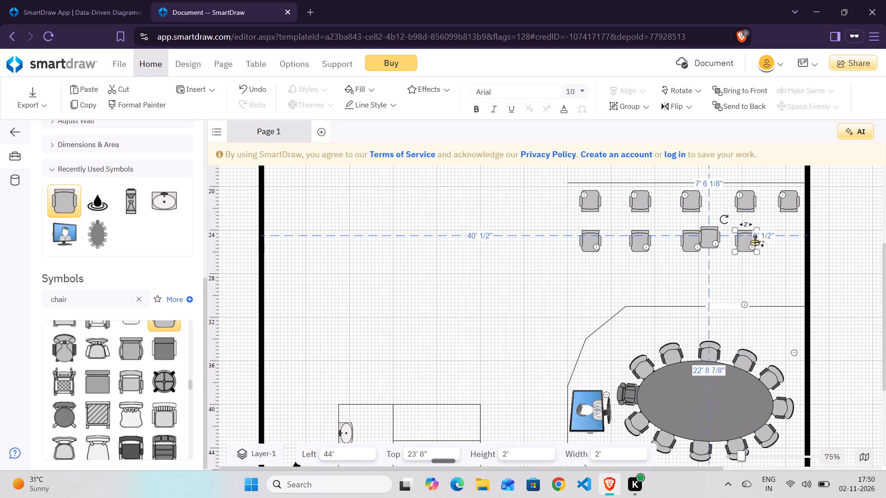
pyautogui.moveTo(754, 241); pyautogui.dragTo(790, 239)
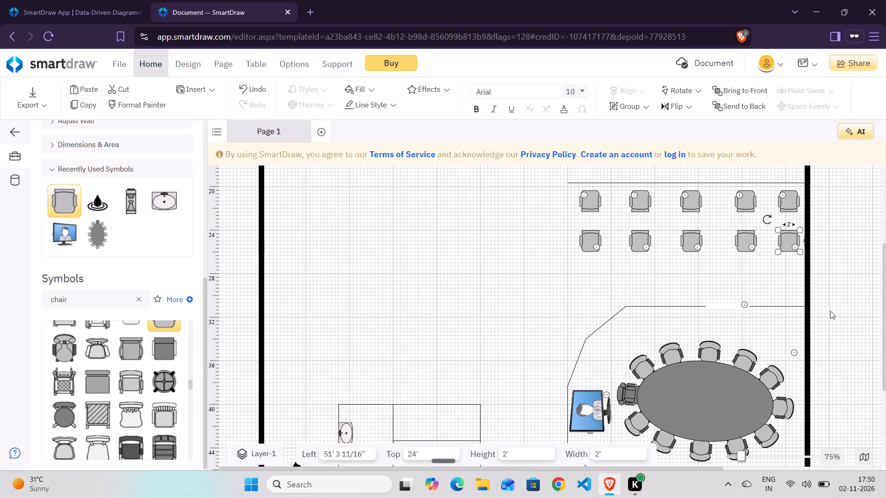
# Draw a horizontal dividing line 22' long below the second chair row, from Left 32', Top 28' to the exterior wall.
pyautogui.scroll(3, 175, 254)
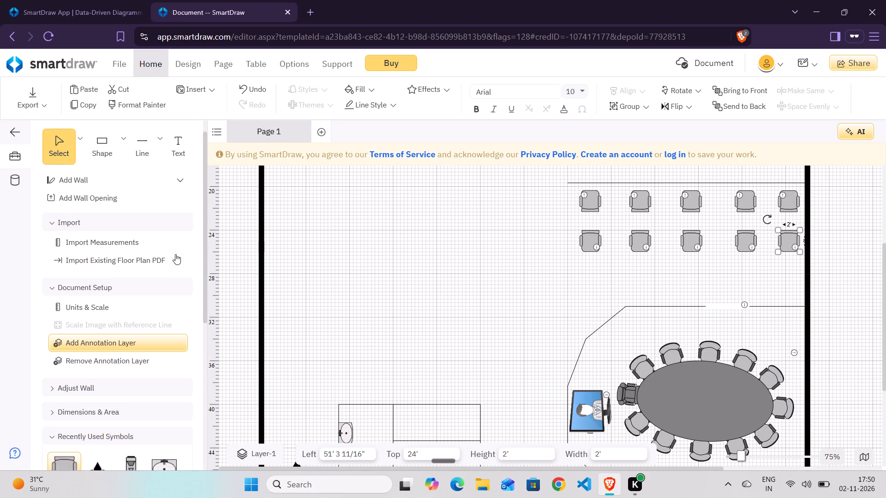
pyautogui.scroll(1, 175, 254)
pyautogui.click(135, 159)
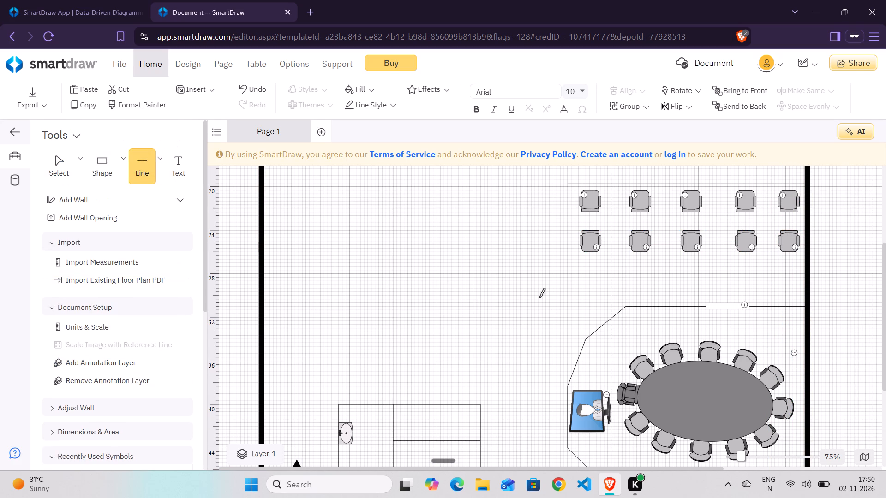
pyautogui.moveTo(566, 273); pyautogui.dragTo(840, 269)
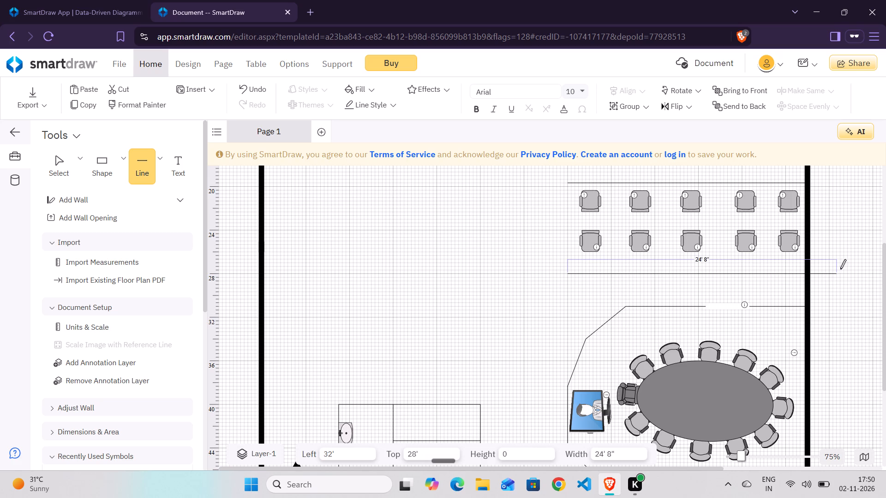
pyautogui.moveTo(840, 269); pyautogui.dragTo(797, 273)
# Move all five chairs of the second row down to Top 25' 4", keeping them in line with the first row's chairs.
pyautogui.scroll(1, 789, 301)
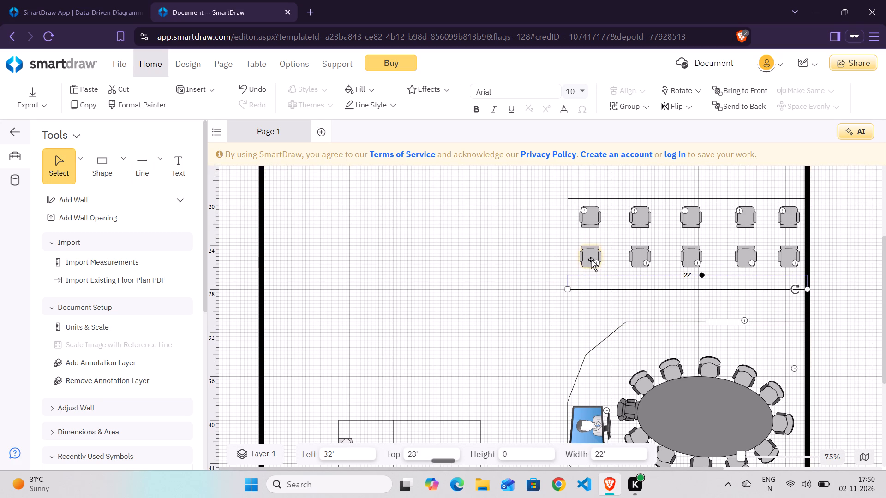
pyautogui.moveTo(591, 259); pyautogui.dragTo(593, 274)
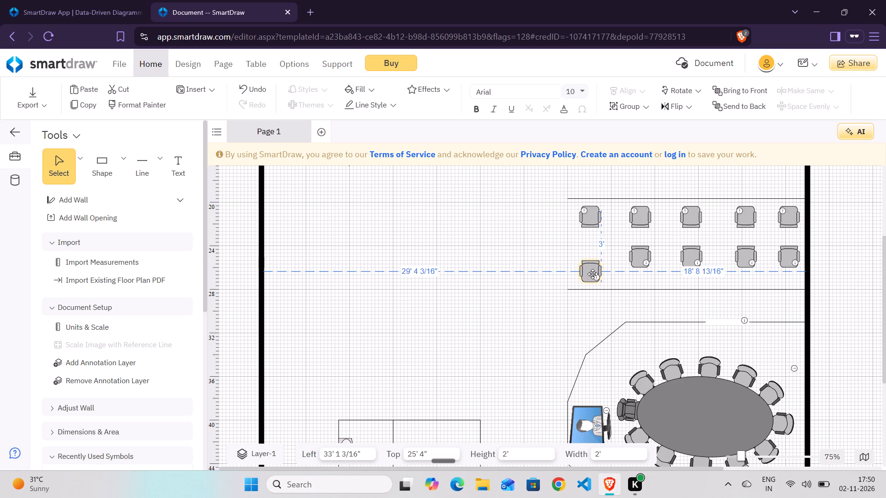
pyautogui.moveTo(640, 255); pyautogui.dragTo(641, 265)
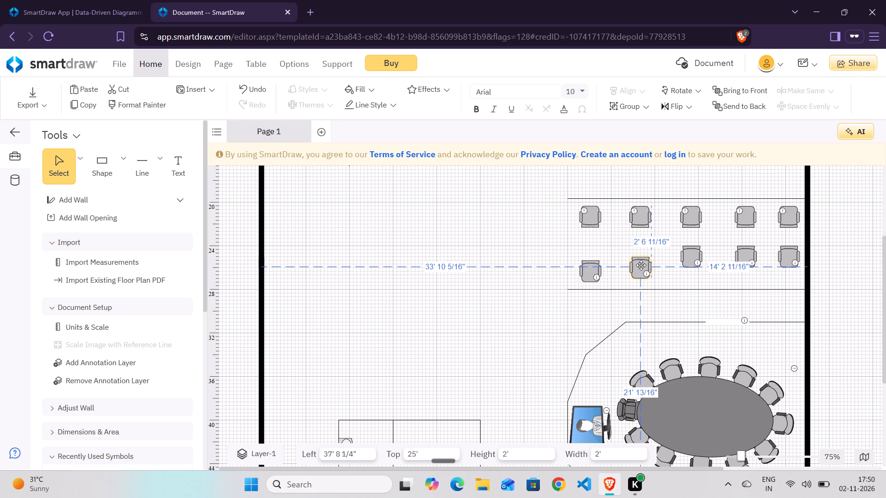
pyautogui.moveTo(641, 265); pyautogui.dragTo(641, 269)
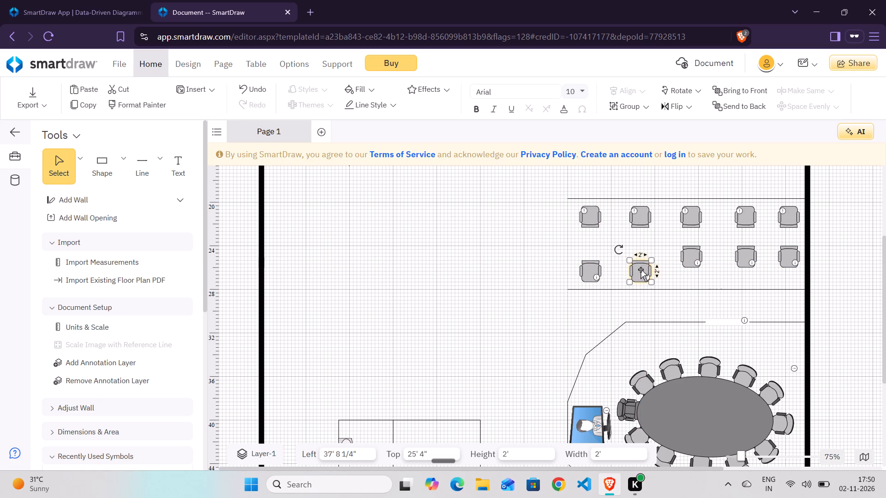
pyautogui.moveTo(696, 253); pyautogui.dragTo(694, 275)
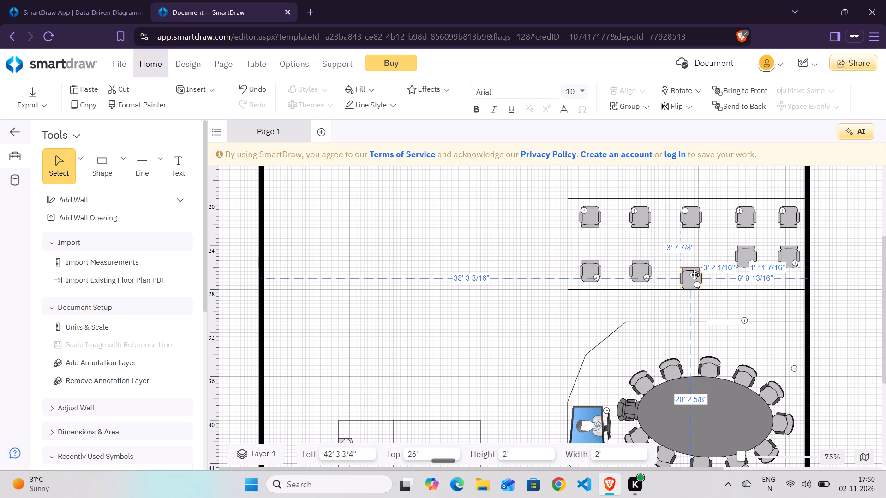
pyautogui.moveTo(694, 275); pyautogui.dragTo(695, 267)
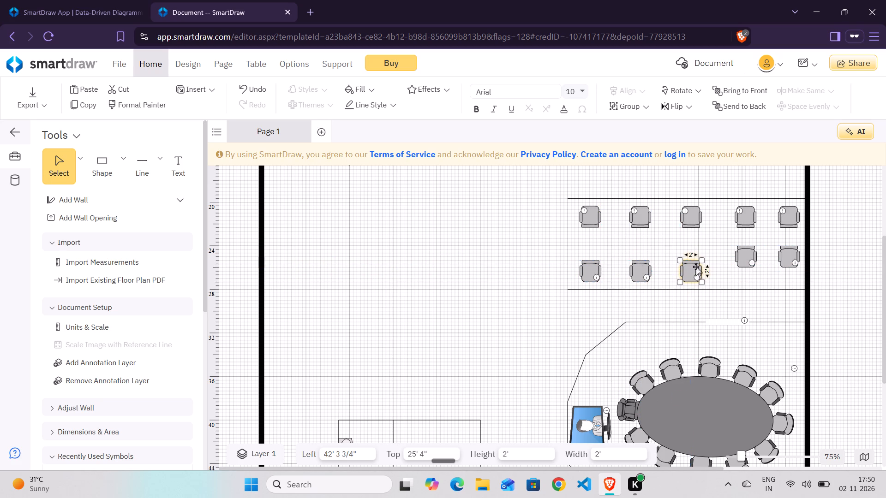
pyautogui.moveTo(750, 255); pyautogui.dragTo(750, 268)
pyautogui.moveTo(789, 253); pyautogui.dragTo(791, 268)
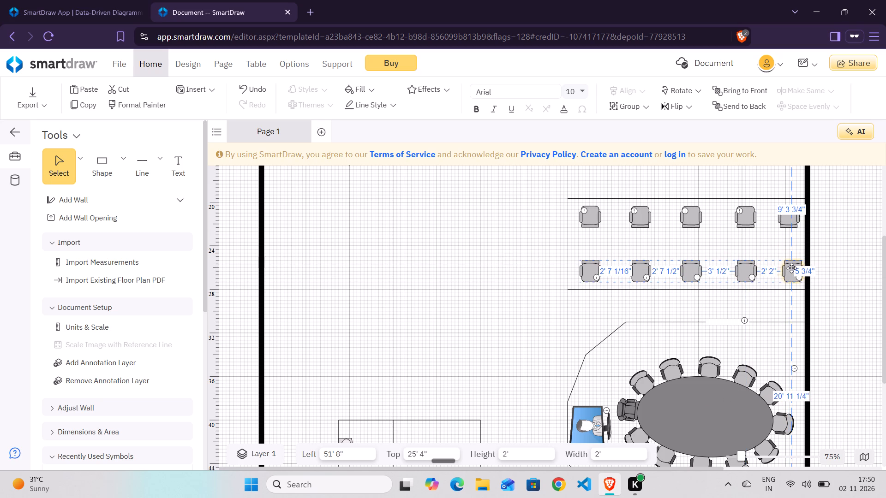
pyautogui.moveTo(791, 268); pyautogui.dragTo(788, 268)
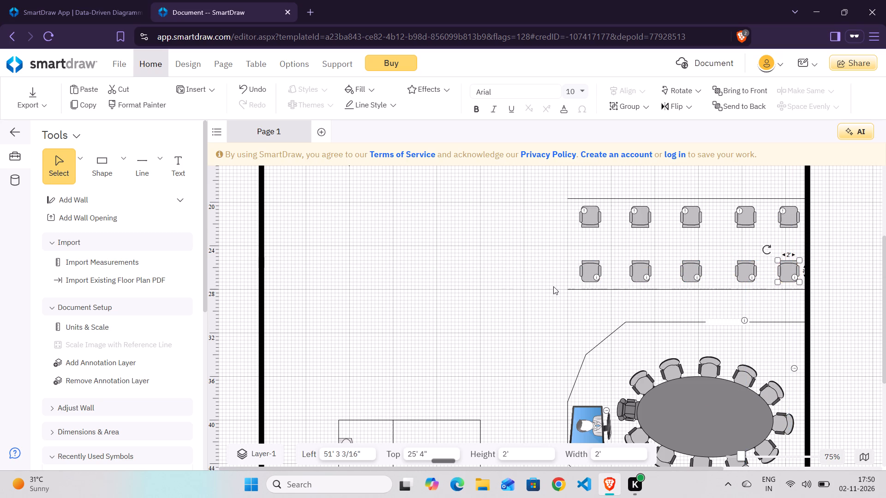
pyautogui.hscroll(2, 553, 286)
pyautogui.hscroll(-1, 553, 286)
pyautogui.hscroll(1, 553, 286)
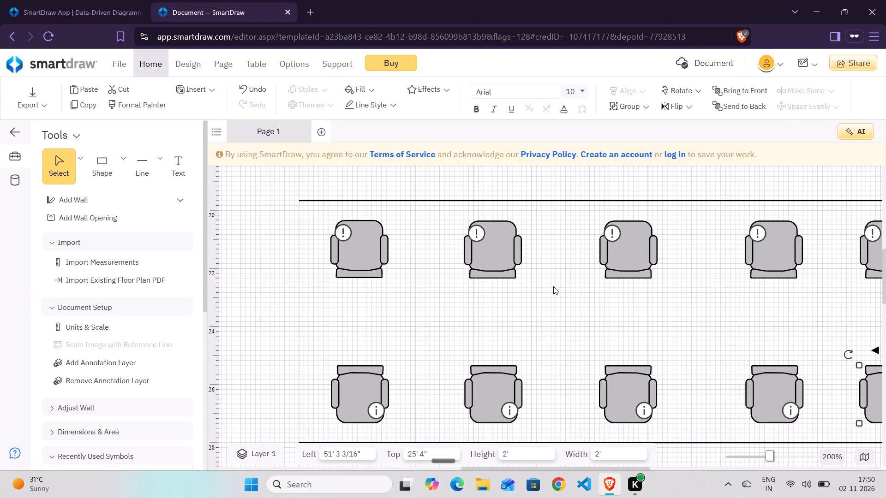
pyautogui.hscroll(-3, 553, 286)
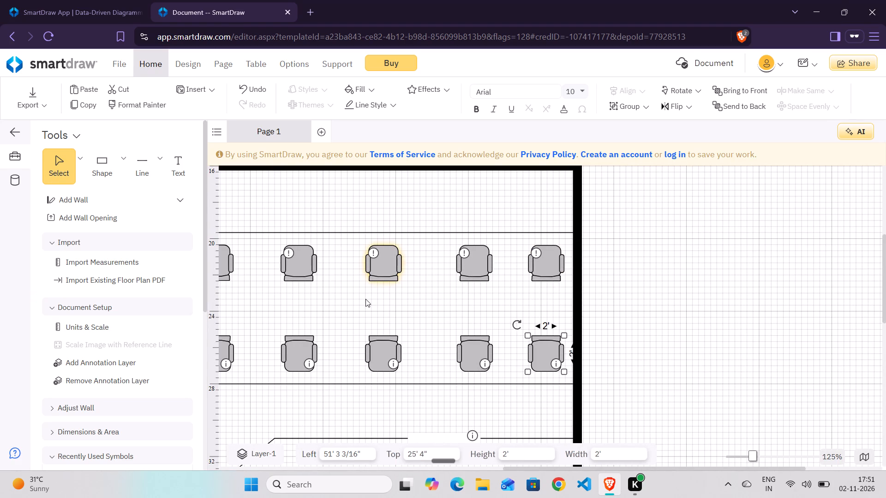
# Search the symbol library for "dustbin".
pyautogui.scroll(-3, 122, 333)
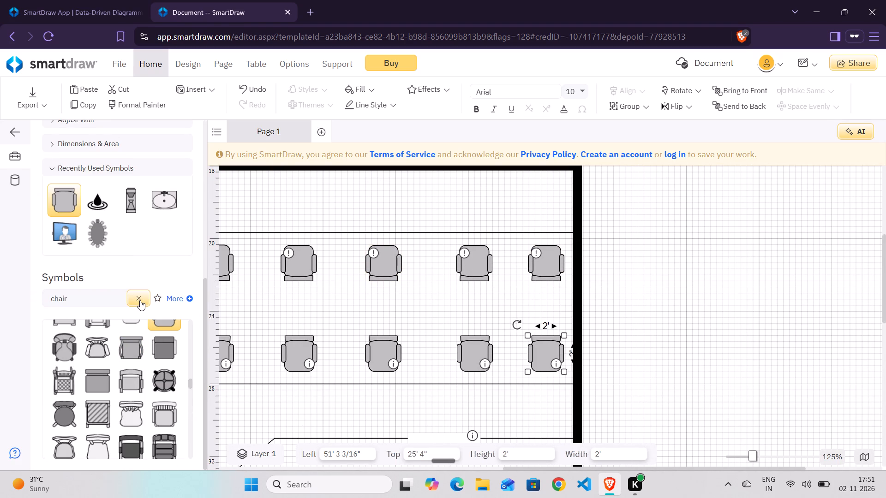
pyautogui.click(140, 300)
pyautogui.click(62, 302)
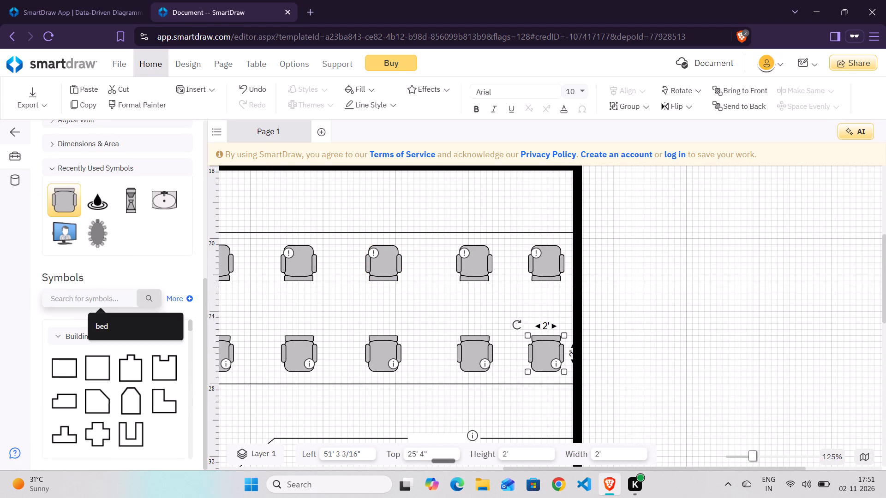
pyautogui.press('d')
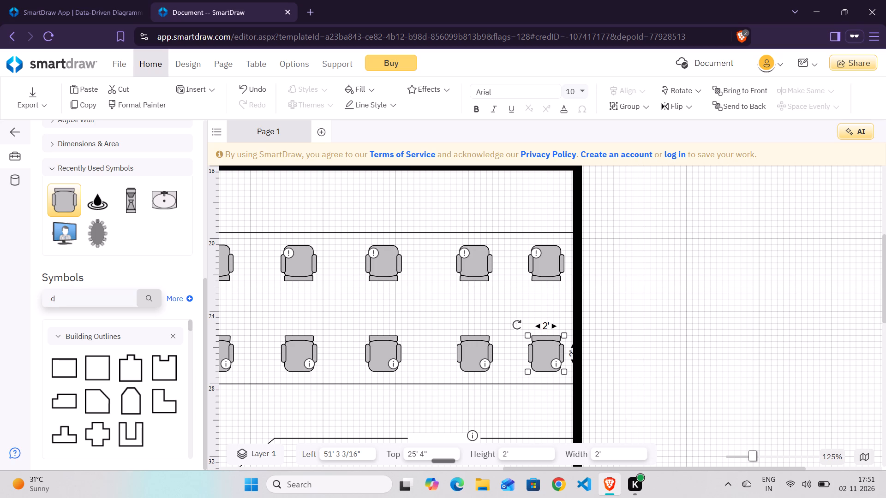
pyautogui.write('ust')
pyautogui.write('bin')
pyautogui.click(142, 292)
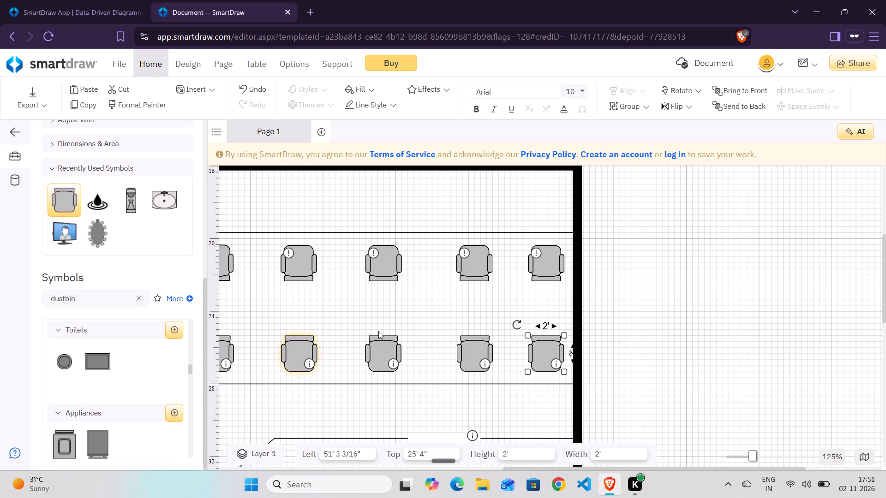
# Look through the toilet, bathtub and shower, appliance, stair and countertop symbols for a suitable dustbin symbol.
pyautogui.scroll(2, 378, 331)
pyautogui.scroll(1, 132, 379)
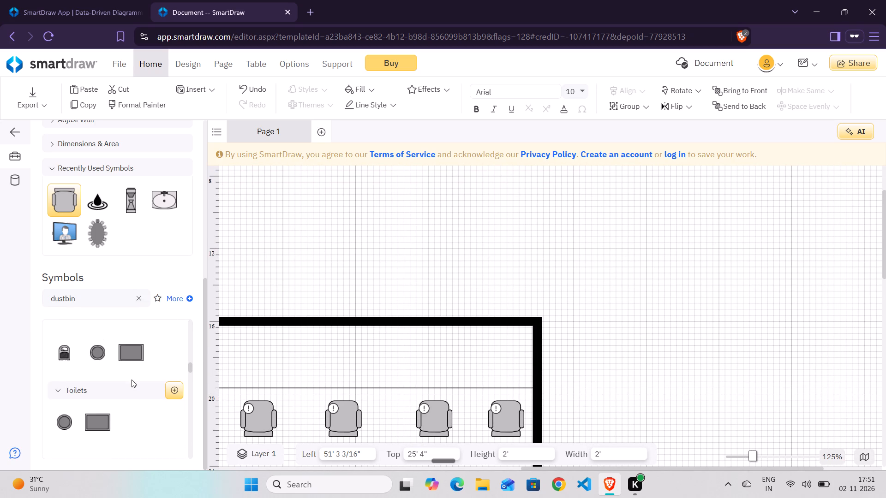
pyautogui.scroll(1, 132, 379)
pyautogui.scroll(-1, 110, 425)
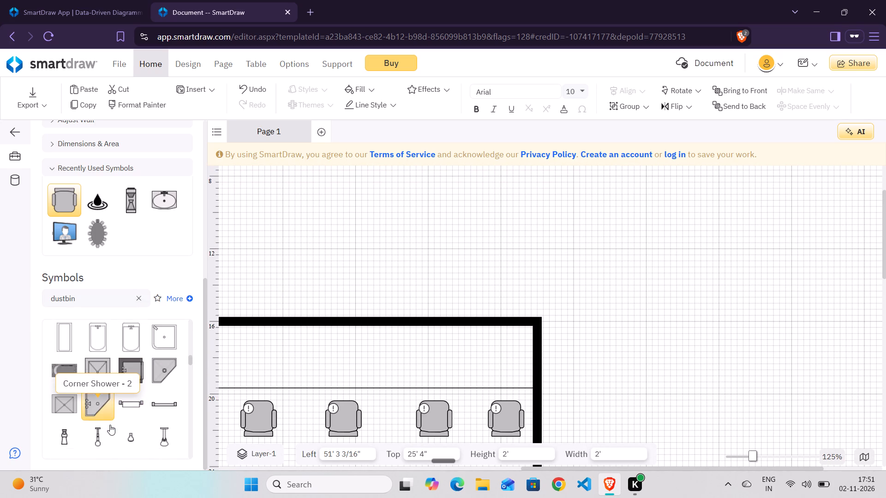
pyautogui.scroll(-1, 110, 425)
pyautogui.scroll(-1, 97, 375)
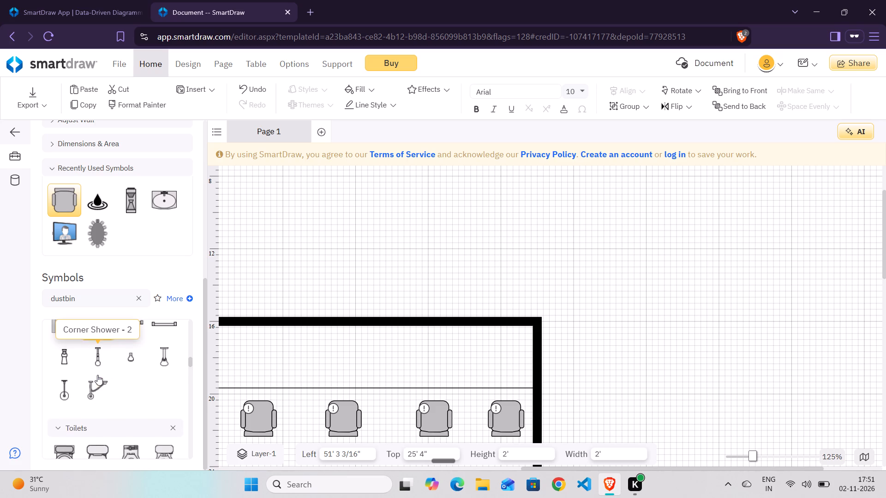
pyautogui.scroll(-2, 384, 346)
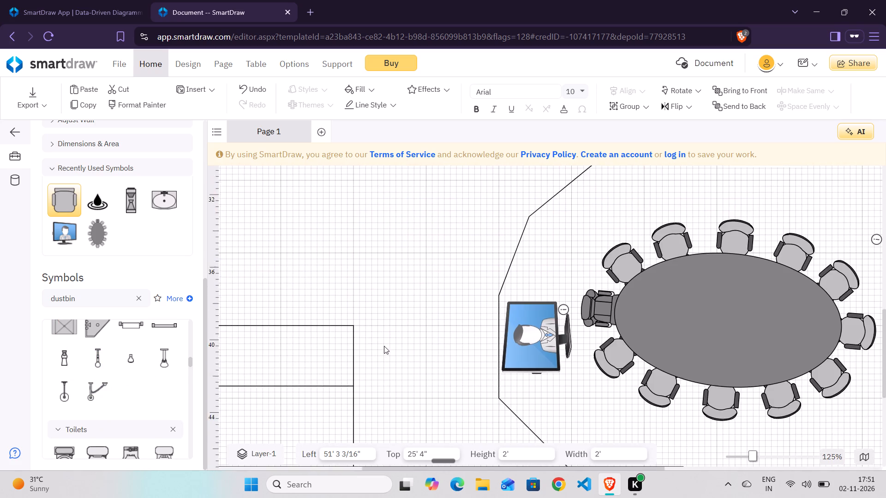
pyautogui.scroll(-2, 384, 346)
pyautogui.scroll(1, 384, 346)
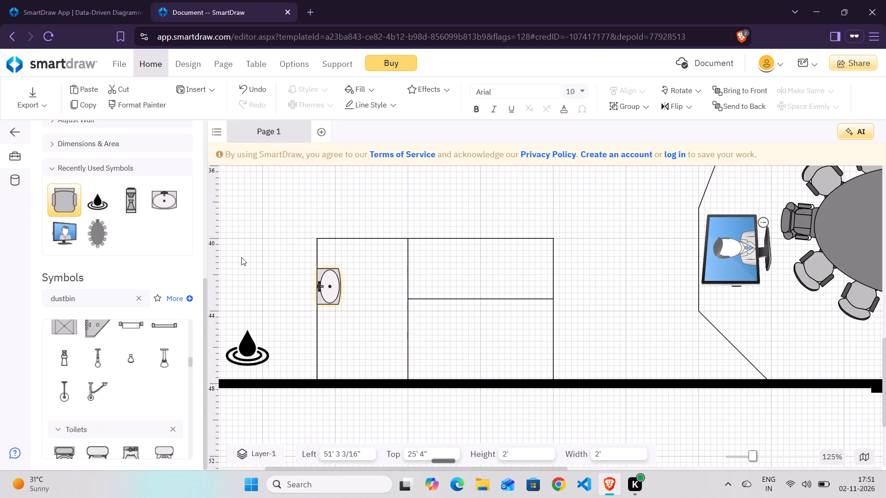
pyautogui.scroll(3, 107, 342)
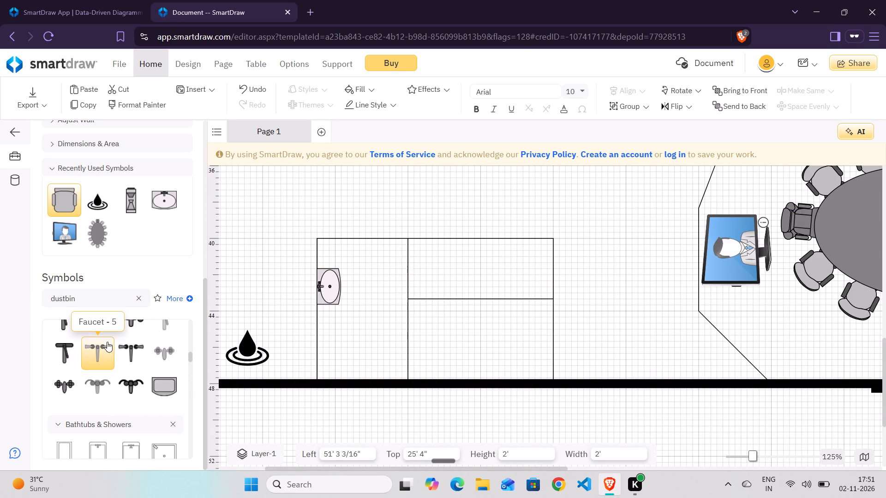
pyautogui.scroll(2, 167, 404)
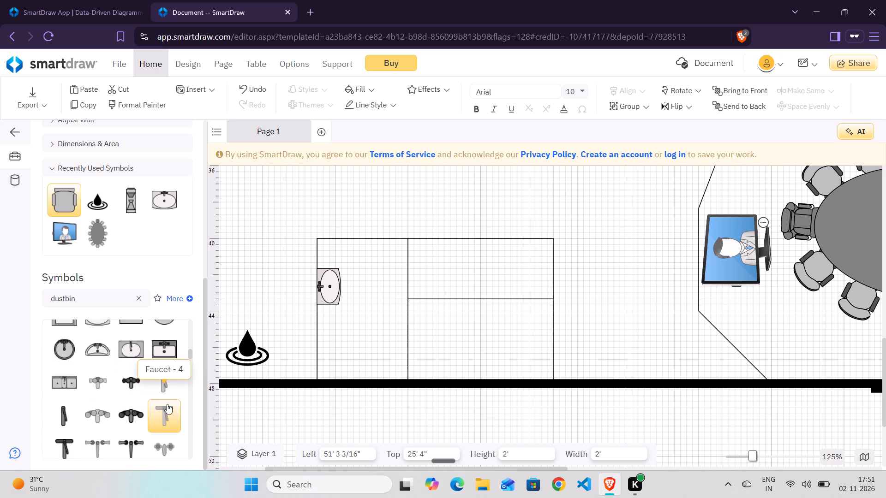
pyautogui.scroll(3, 167, 404)
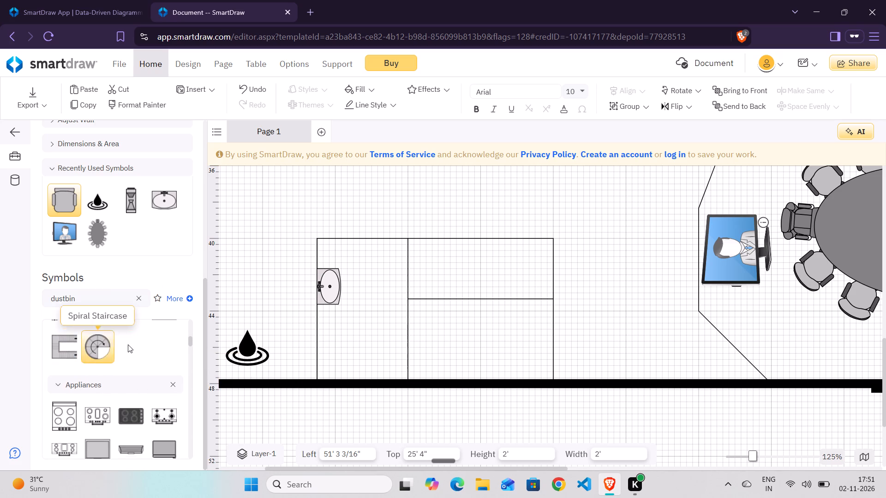
pyautogui.scroll(1, 128, 344)
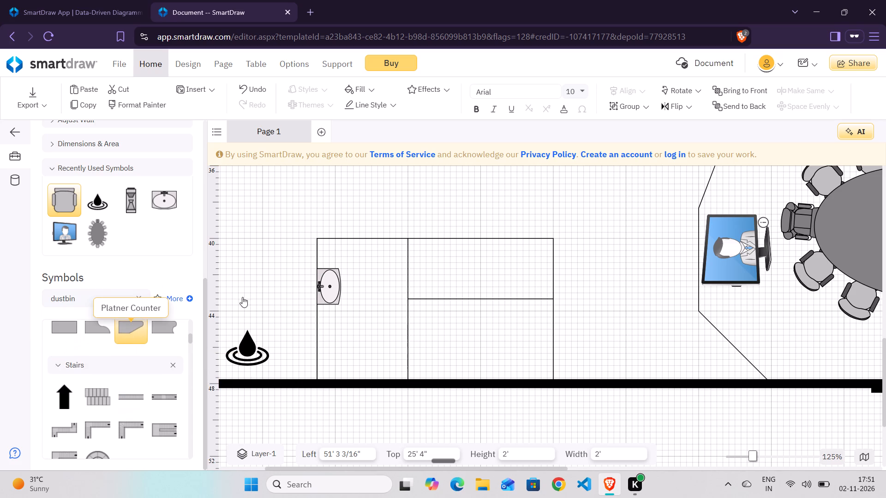
pyautogui.scroll(2, 335, 277)
pyautogui.scroll(1, 88, 366)
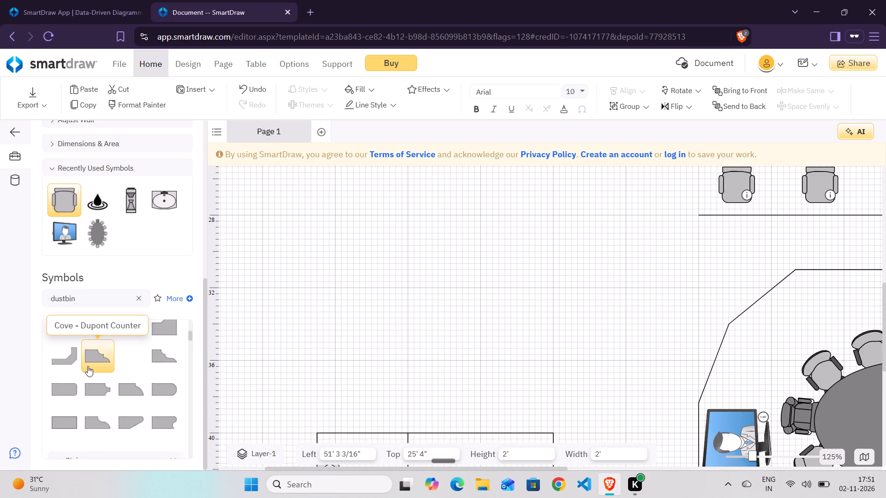
pyautogui.scroll(2, 88, 366)
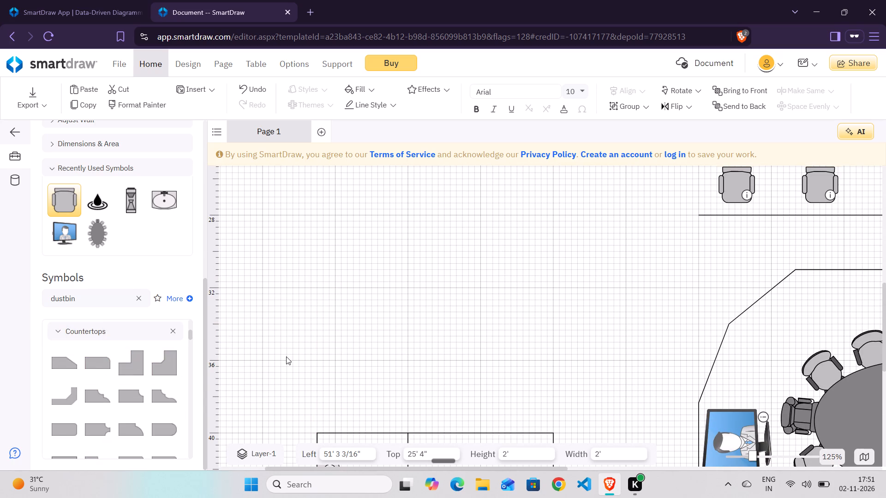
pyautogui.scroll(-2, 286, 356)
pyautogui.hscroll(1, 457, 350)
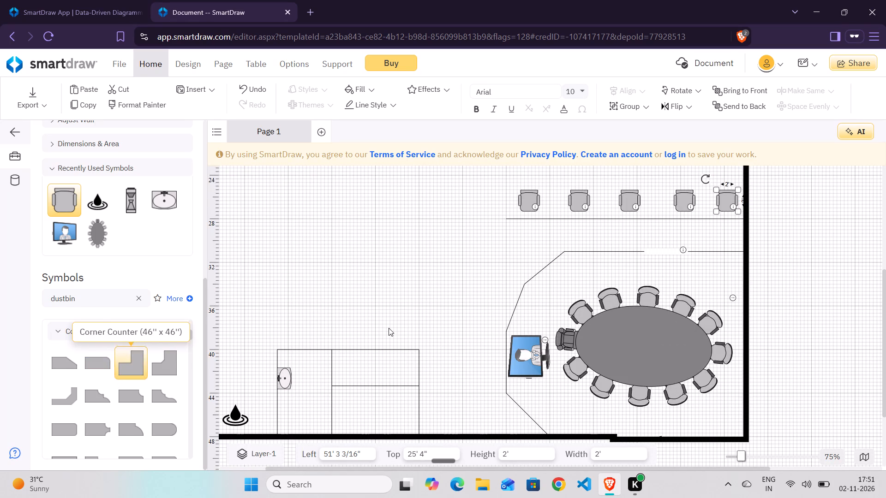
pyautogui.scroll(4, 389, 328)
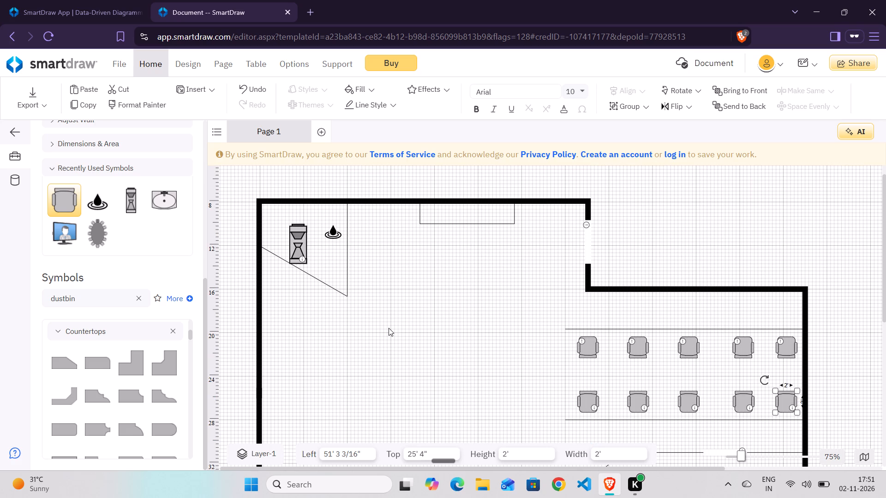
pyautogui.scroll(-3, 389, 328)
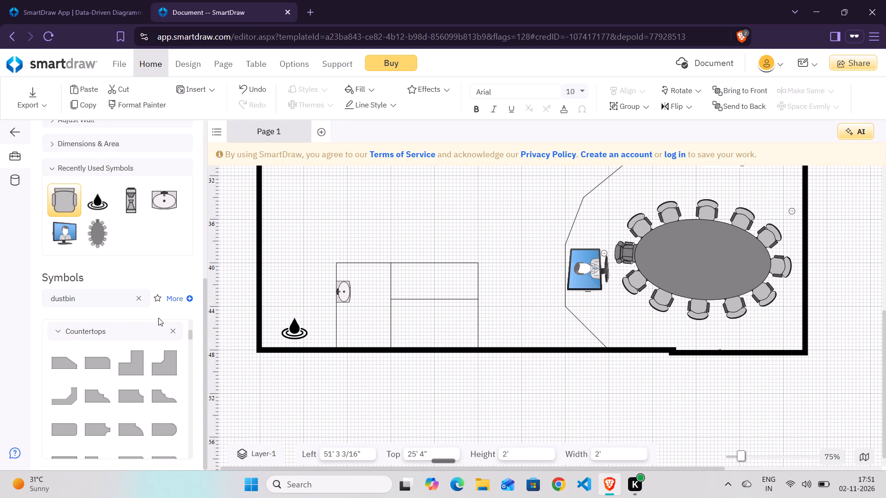
# Replace the symbol search with a search for "cuboard".
pyautogui.scroll(6, 98, 286)
pyautogui.scroll(-1, 93, 384)
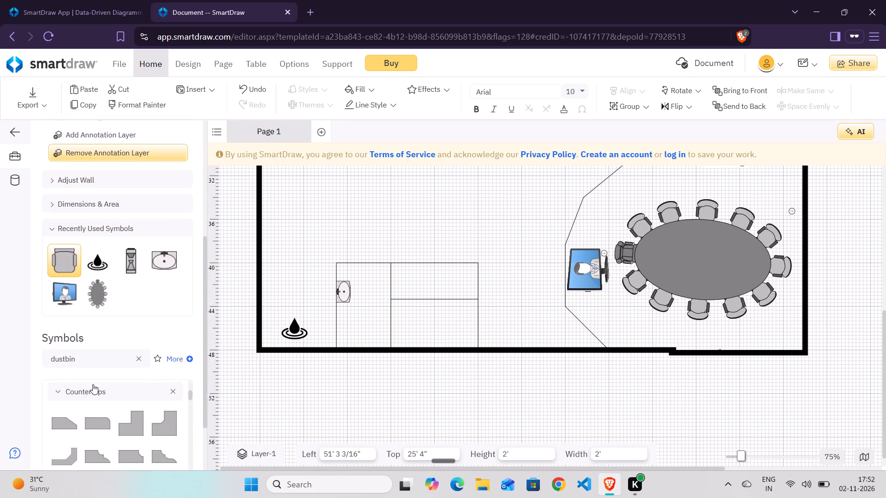
pyautogui.scroll(-1, 93, 384)
pyautogui.click(136, 356)
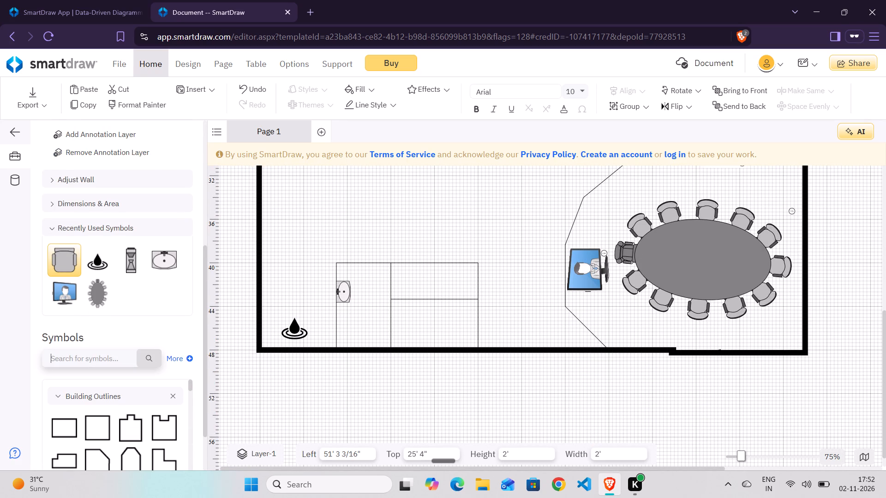
pyautogui.press('c')
pyautogui.write('ub')
pyautogui.press('BackSpace')
pyautogui.write('board')
pyautogui.click(156, 357)
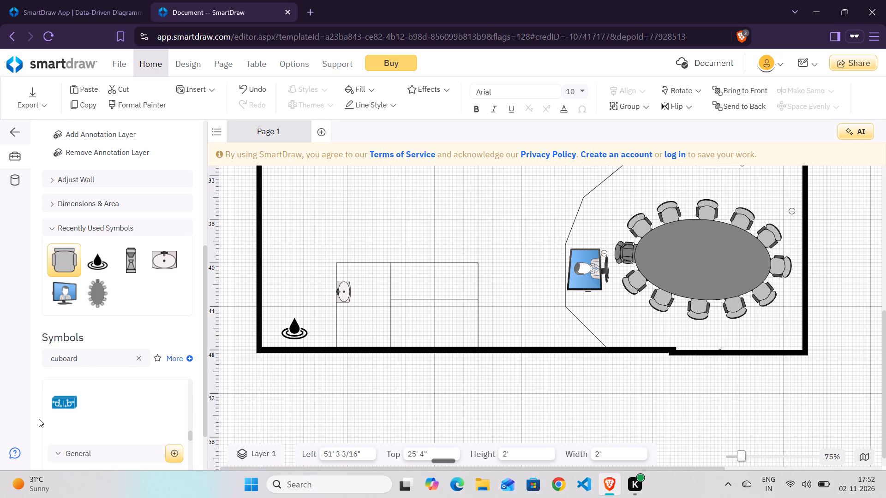
# Replace the symbol search with a search for "cudboard".
pyautogui.scroll(1, 133, 397)
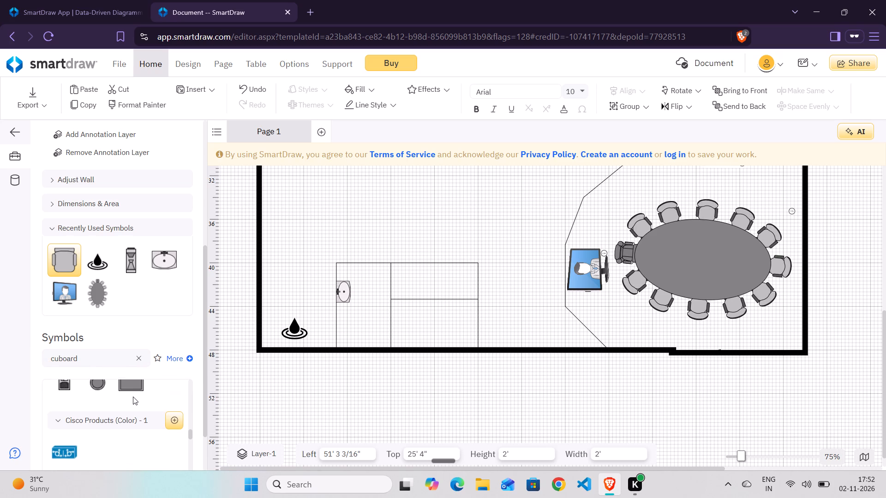
pyautogui.scroll(1, 133, 397)
pyautogui.click(98, 362)
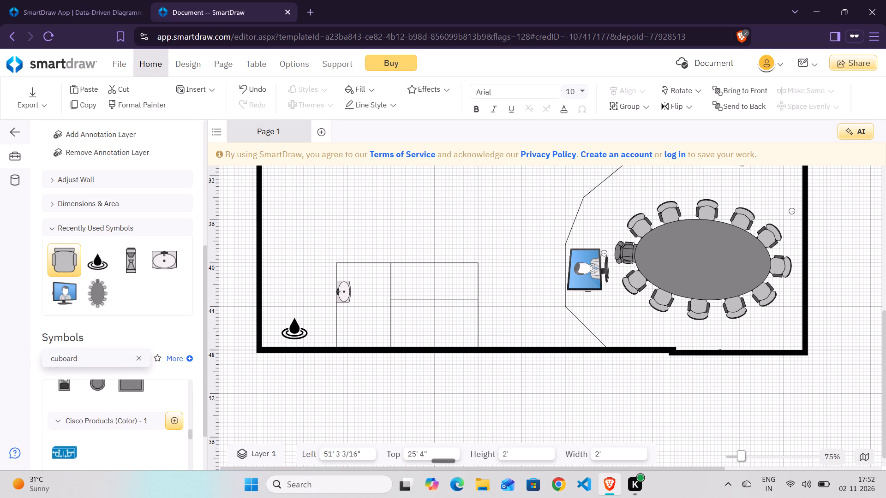
pyautogui.press('BackSpace')
pyautogui.press('BackSpace')
pyautogui.press('BackSpace')
pyautogui.press('BackSpace')
pyautogui.press('BackSpace')
pyautogui.press('d')
pyautogui.press('b')
pyautogui.write('oa')
pyautogui.write('rd')
pyautogui.press('Return')
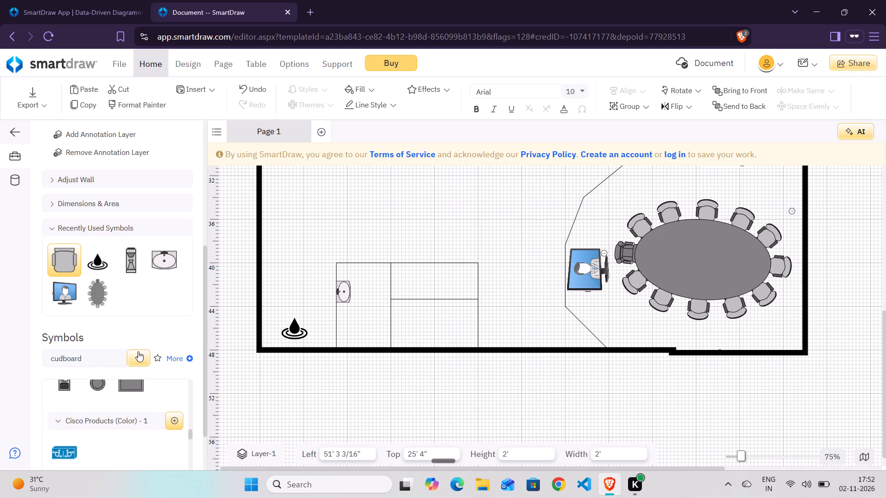
pyautogui.click(98, 357)
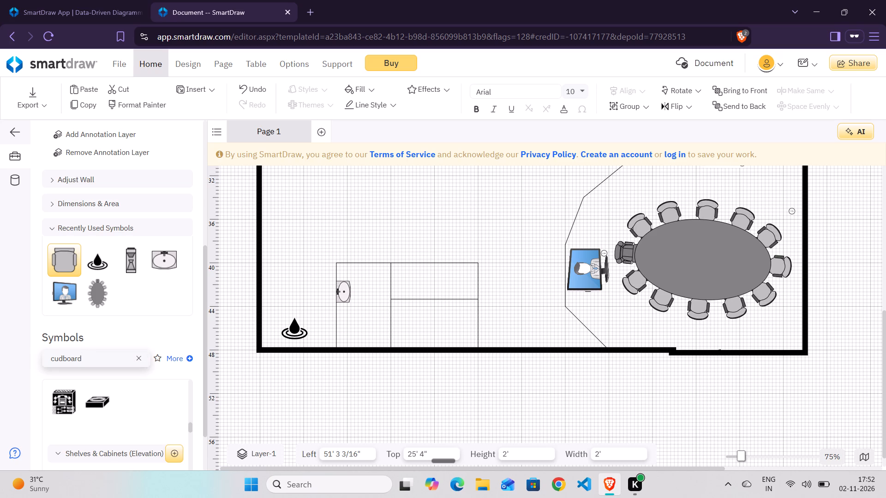
# Look through the shelf and cabinet, Cisco product and toilet symbols for a suitable cupboard symbol.
pyautogui.scroll(-1, 132, 451)
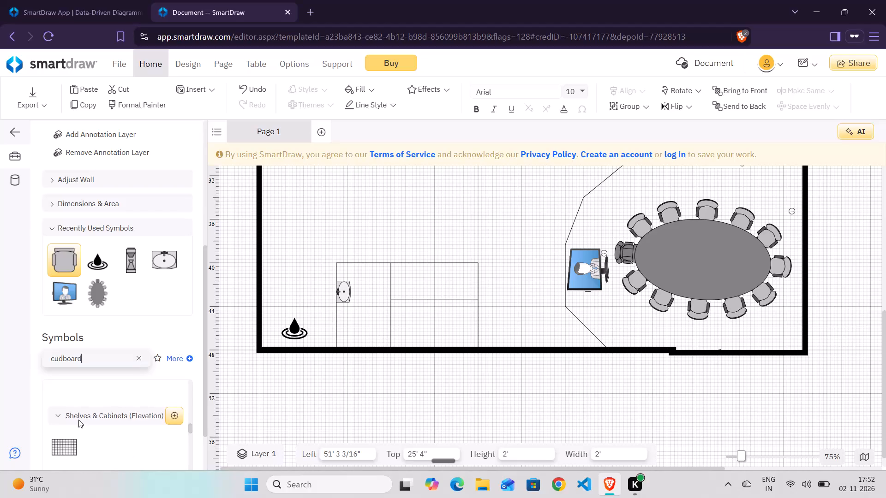
pyautogui.scroll(2, 79, 420)
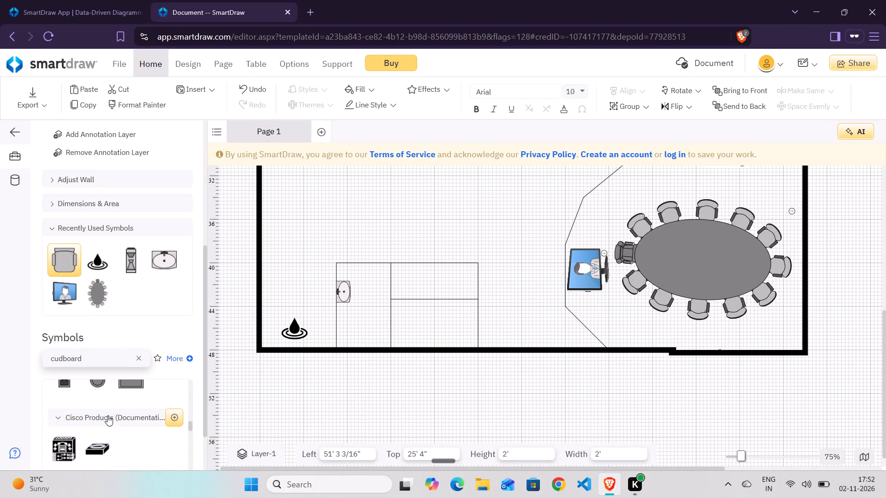
pyautogui.scroll(1, 130, 438)
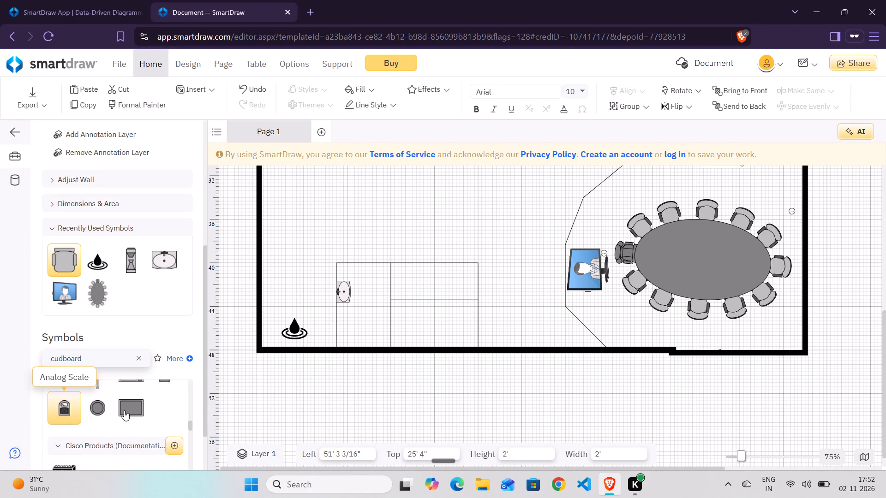
pyautogui.scroll(2, 145, 406)
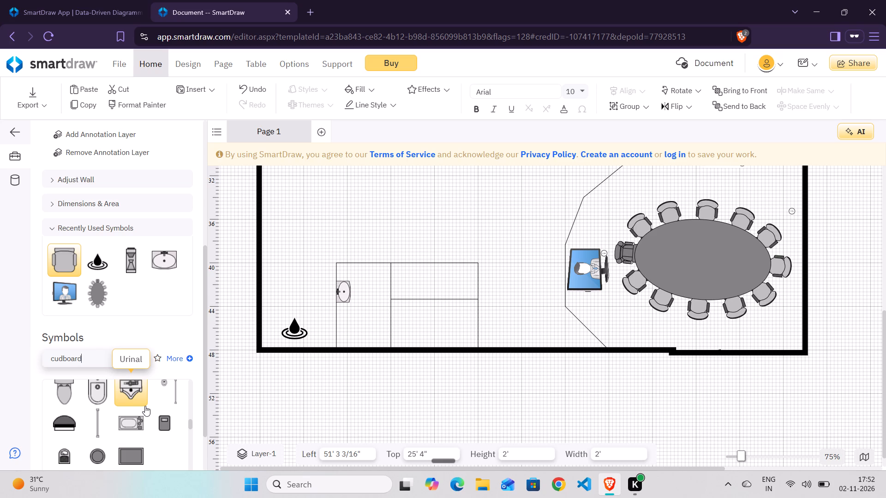
pyautogui.scroll(1, 58, 392)
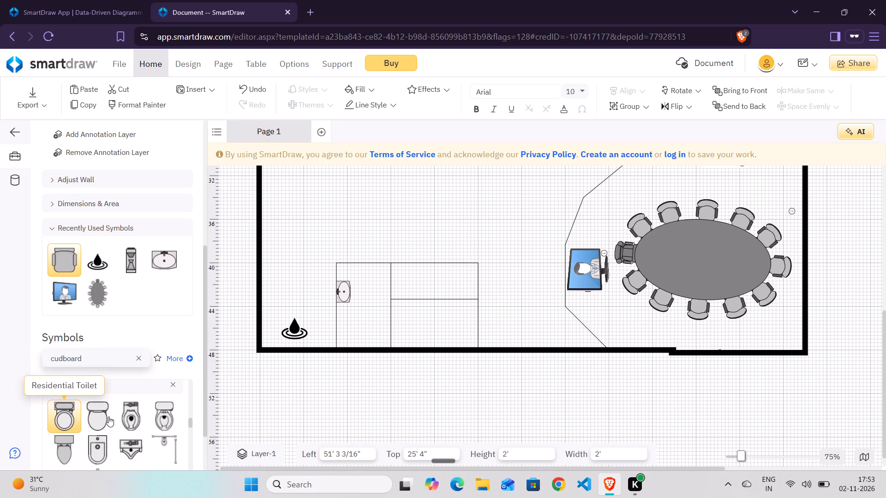
pyautogui.scroll(1, 133, 416)
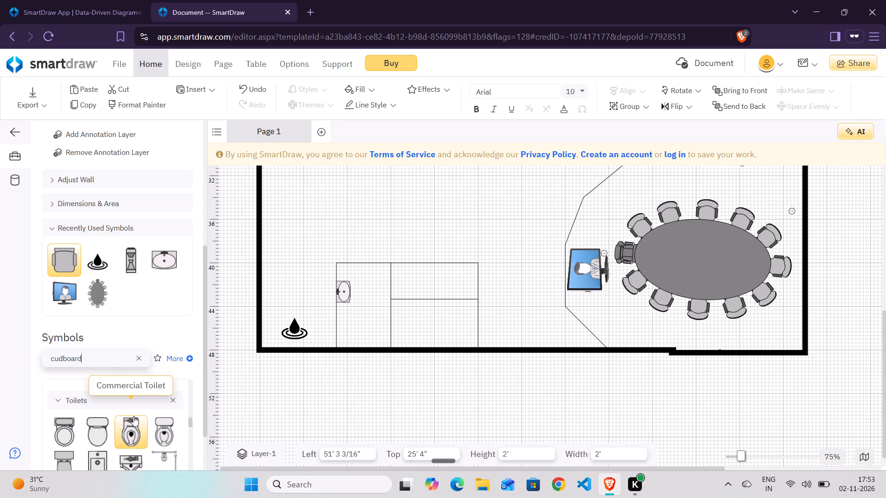
pyautogui.scroll(2, 133, 416)
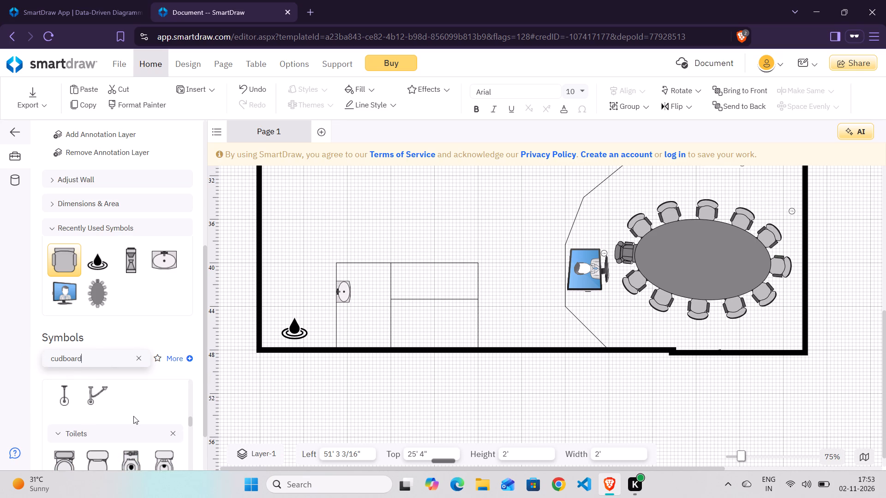
pyautogui.scroll(2, 133, 416)
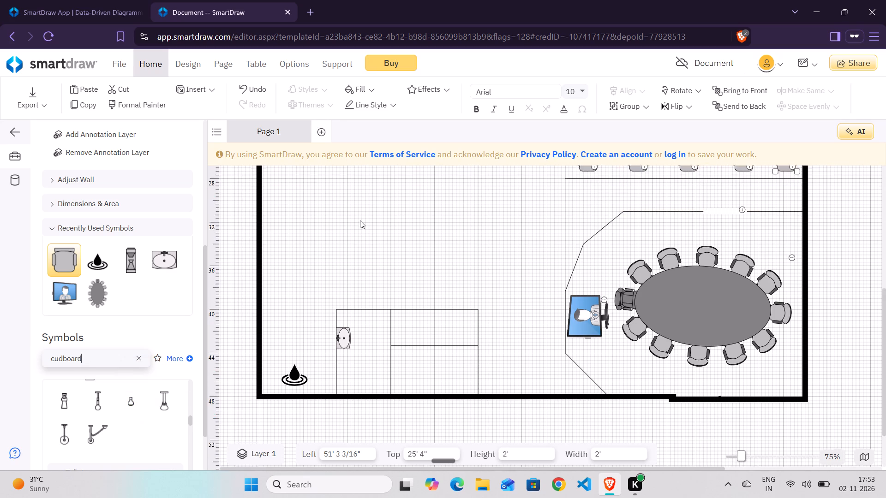
# Draw a vertical dividing line 8' long at Left 13' 8", Top 40', through the sink compartment down to the bottom wall.
pyautogui.scroll(1, 360, 220)
pyautogui.hscroll(-1, 360, 220)
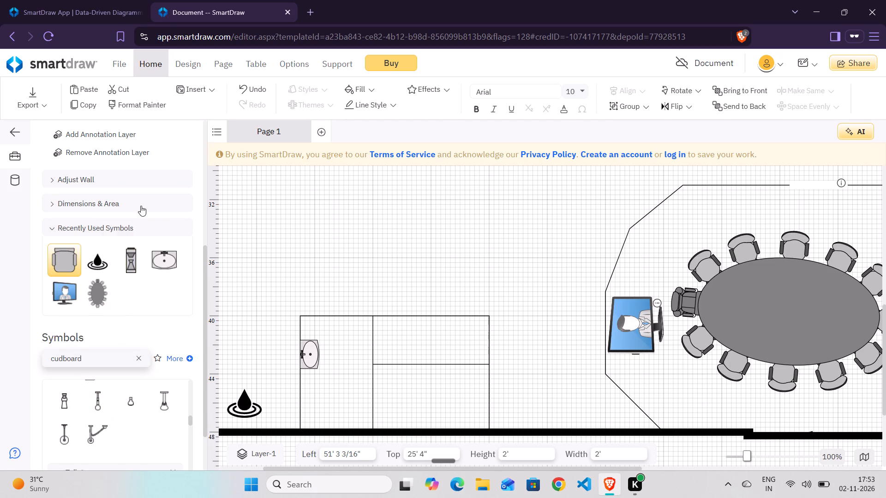
pyautogui.scroll(6, 141, 206)
pyautogui.click(144, 173)
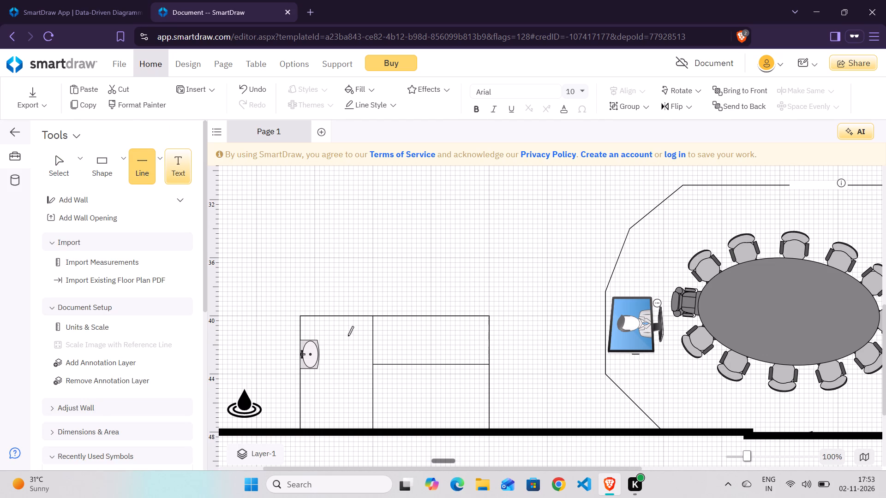
pyautogui.moveTo(341, 316); pyautogui.dragTo(335, 421)
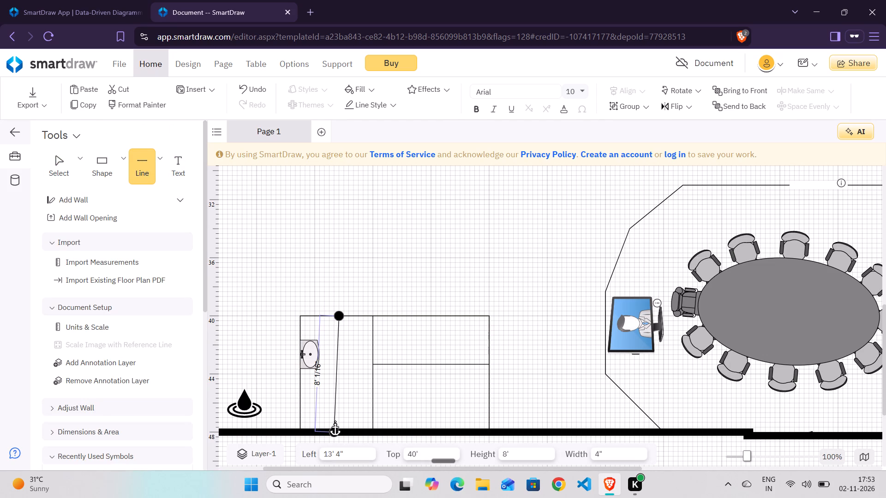
pyautogui.moveTo(335, 421); pyautogui.dragTo(339, 419)
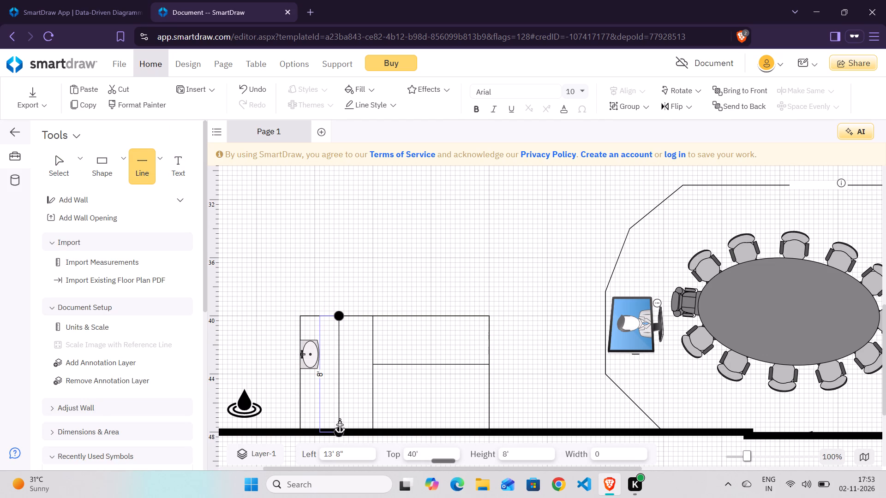
# Place a second sink symbol beside the new dividing line and rotate it a quarter turn so its faucet faces away from the first sink.
pyautogui.scroll(-1, 116, 370)
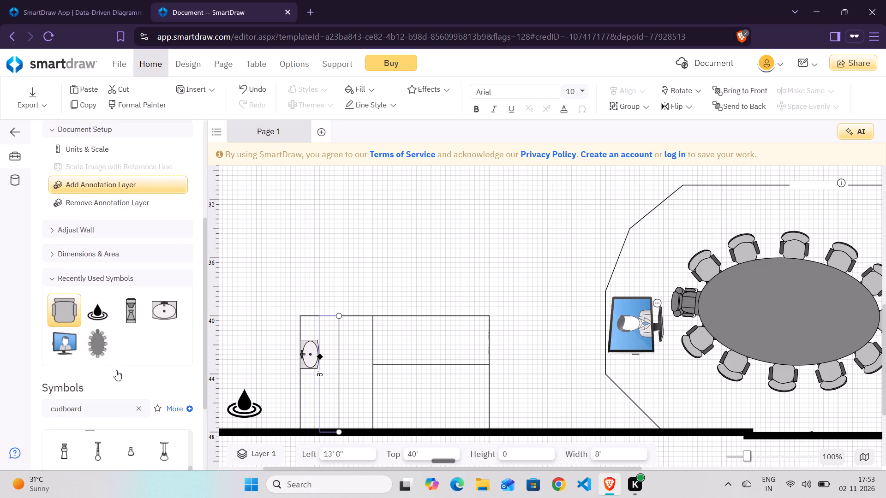
pyautogui.scroll(-1, 116, 370)
pyautogui.moveTo(170, 310); pyautogui.dragTo(353, 356)
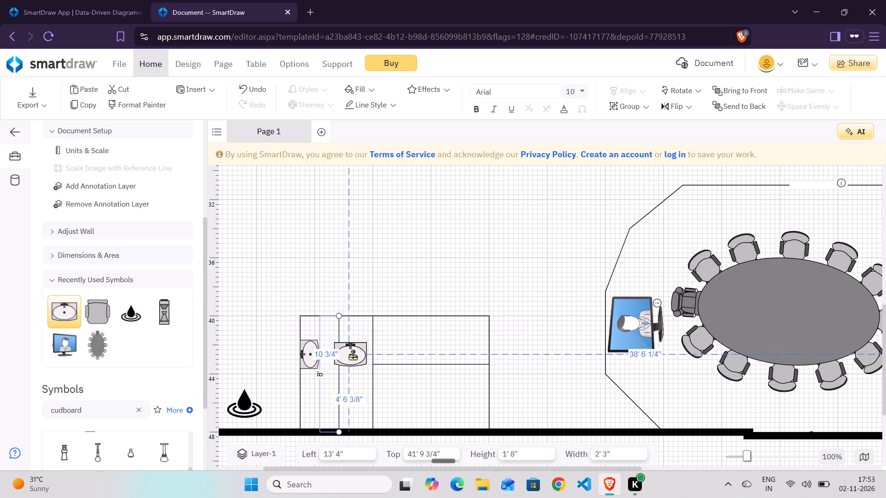
pyautogui.moveTo(353, 356); pyautogui.dragTo(354, 356)
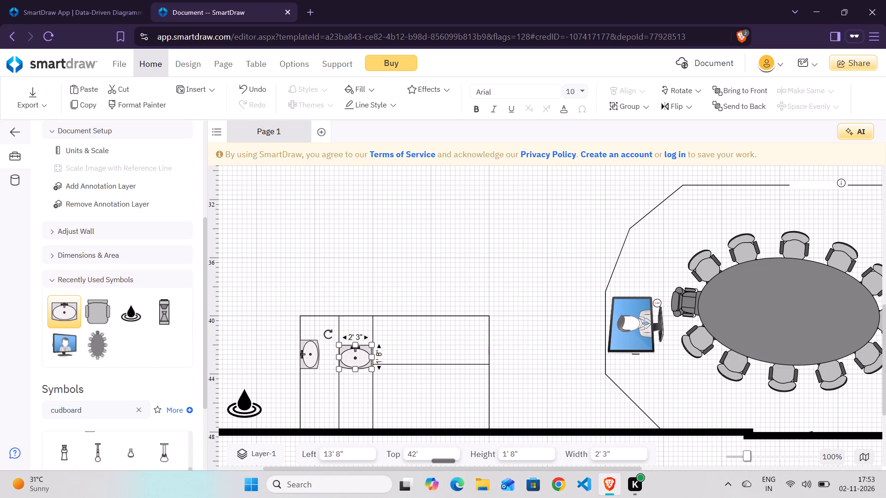
pyautogui.moveTo(328, 334); pyautogui.dragTo(371, 317)
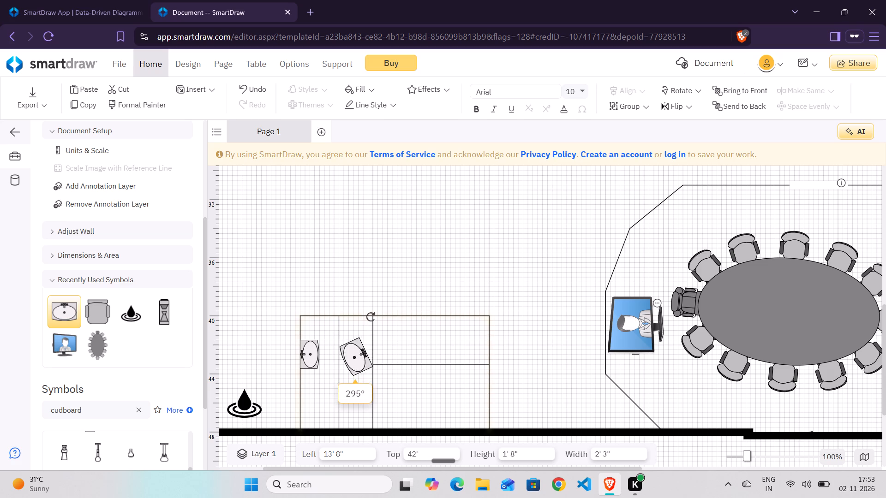
pyautogui.moveTo(371, 317); pyautogui.dragTo(386, 318)
# Move the second sink against the compartment's far dividing line at about Left 14' 8", Top 41' 8", and shrink it to about 12" by 1' 7".
pyautogui.moveTo(352, 352); pyautogui.dragTo(355, 344)
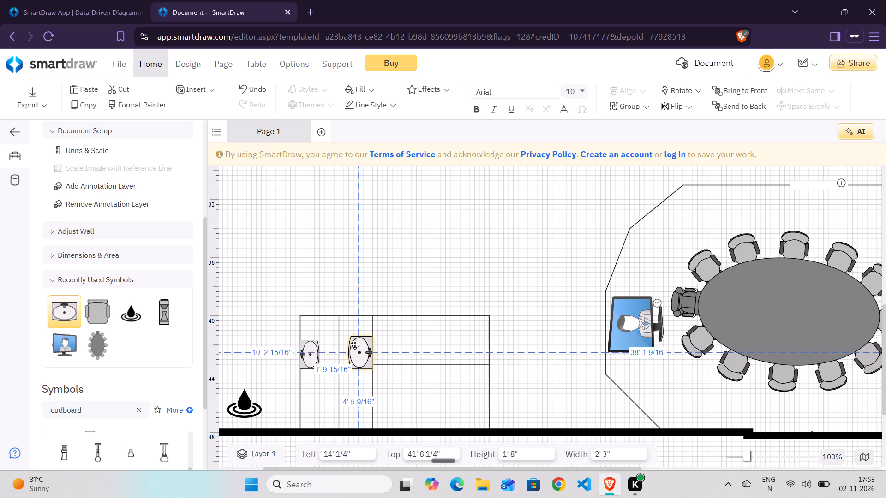
pyautogui.moveTo(355, 344); pyautogui.dragTo(356, 338)
pyautogui.moveTo(347, 326); pyautogui.dragTo(360, 333)
pyautogui.click(359, 348)
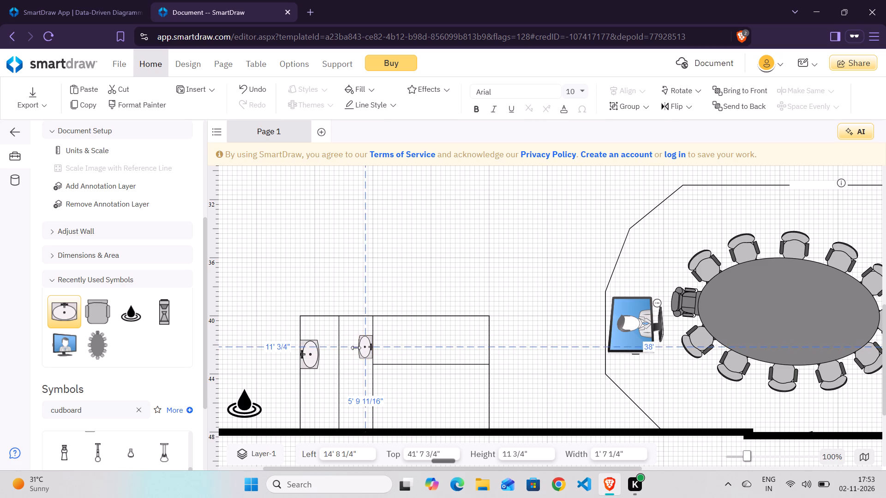
pyautogui.click(358, 395)
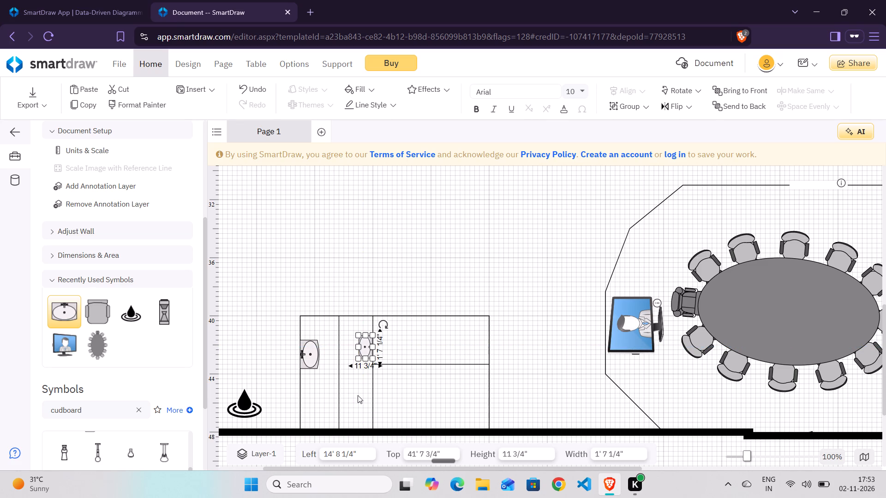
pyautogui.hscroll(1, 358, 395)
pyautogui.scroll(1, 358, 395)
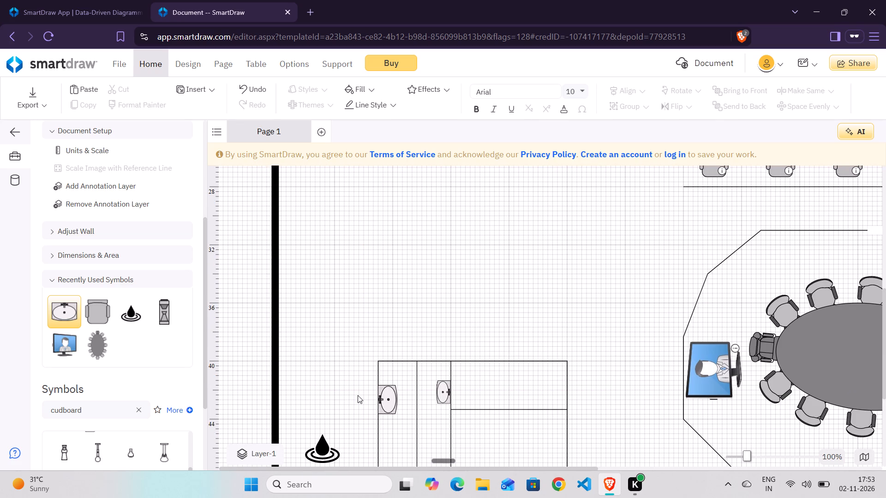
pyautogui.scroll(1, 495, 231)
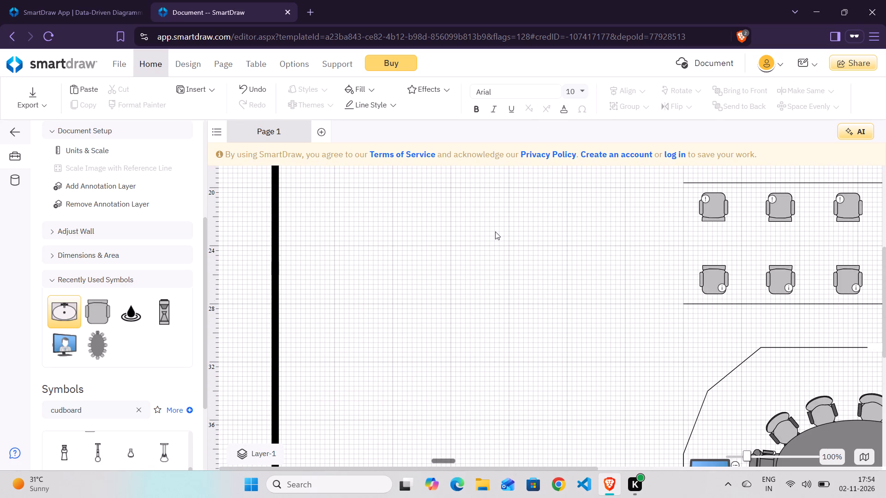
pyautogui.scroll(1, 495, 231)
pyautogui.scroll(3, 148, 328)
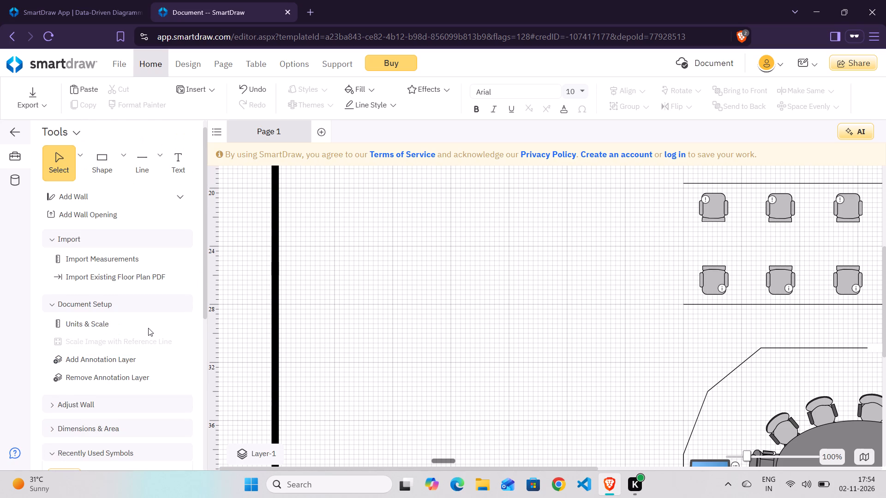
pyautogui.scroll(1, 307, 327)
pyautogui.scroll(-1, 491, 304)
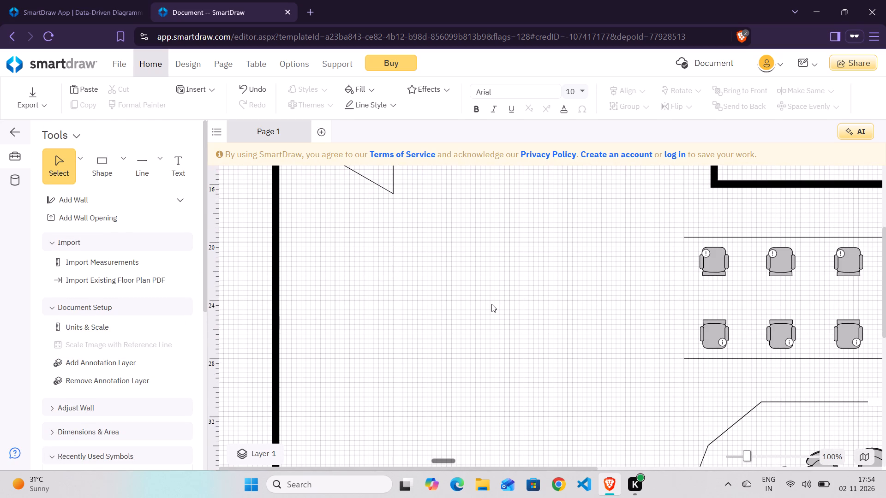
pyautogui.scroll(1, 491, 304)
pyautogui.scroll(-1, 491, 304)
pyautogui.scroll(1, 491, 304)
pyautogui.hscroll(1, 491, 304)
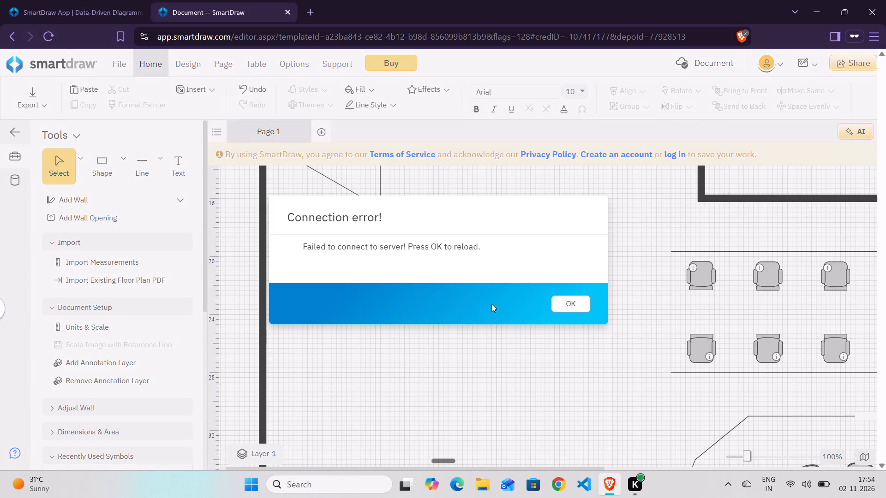
# Accept the connection error notice to reload the document.
pyautogui.hscroll(1, 491, 304)
pyautogui.click(580, 310)
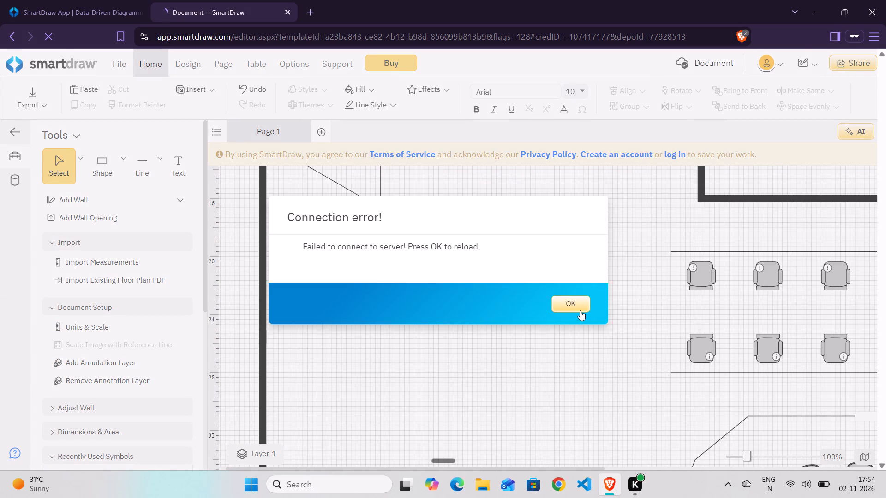
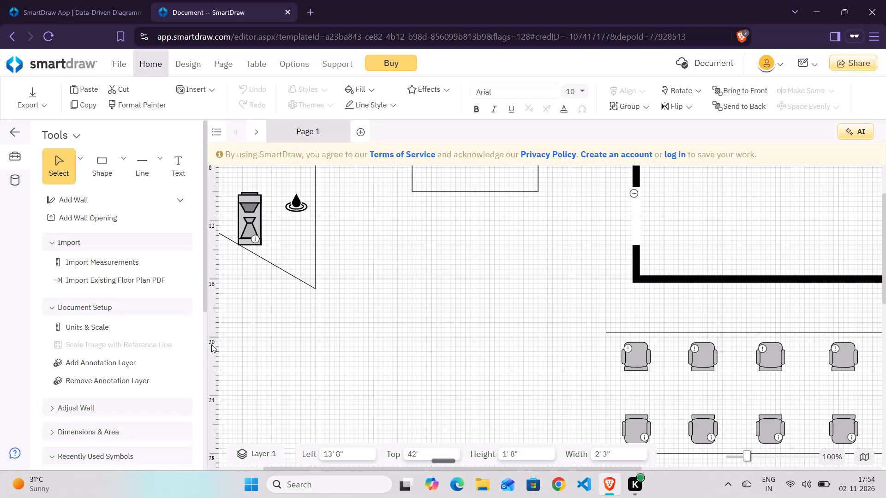
# Draw a horizontal dividing line 19' 9" long from the exterior wall at Left 3' 11", Top 19' 8", below the triangular corner area.
pyautogui.scroll(-1, 298, 325)
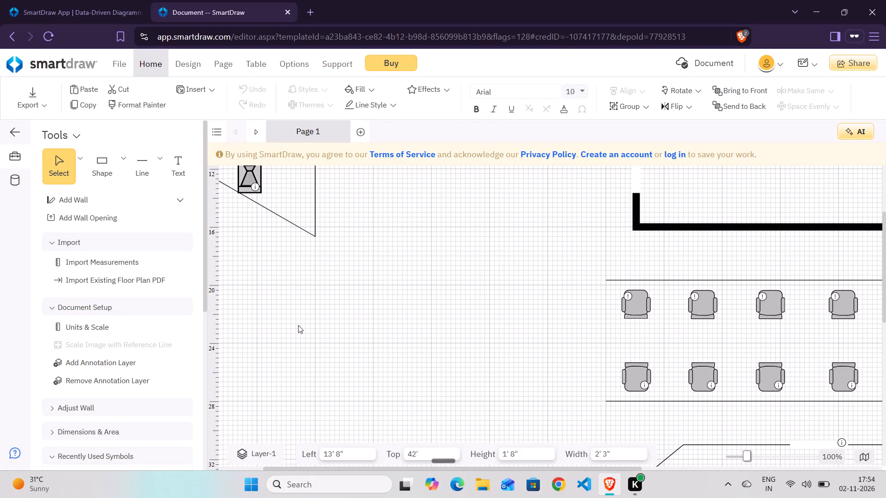
pyautogui.scroll(-1, 298, 325)
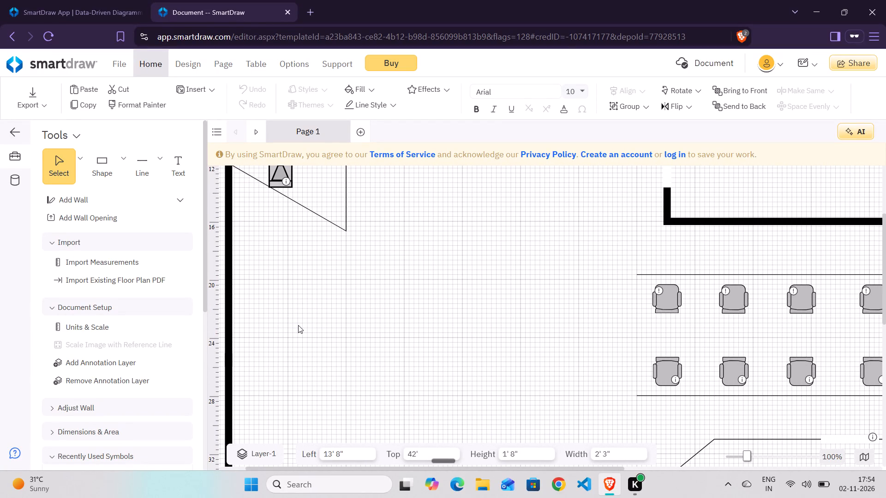
pyautogui.click(159, 158)
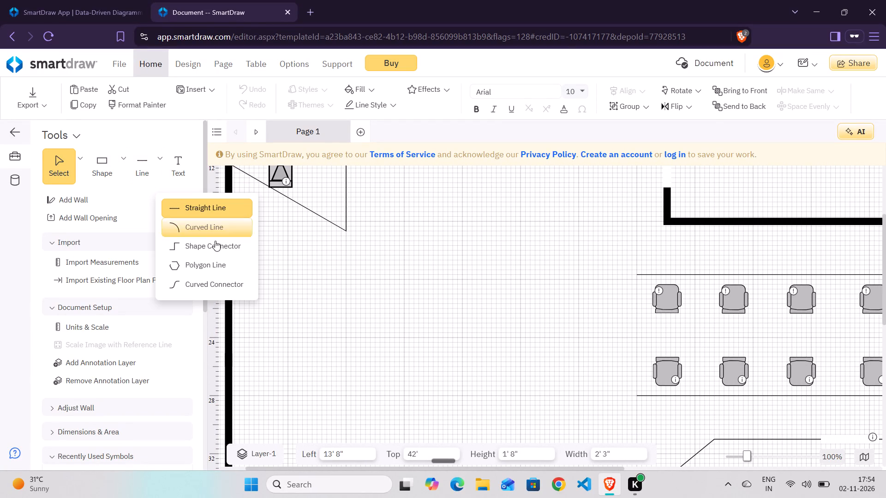
pyautogui.click(226, 271)
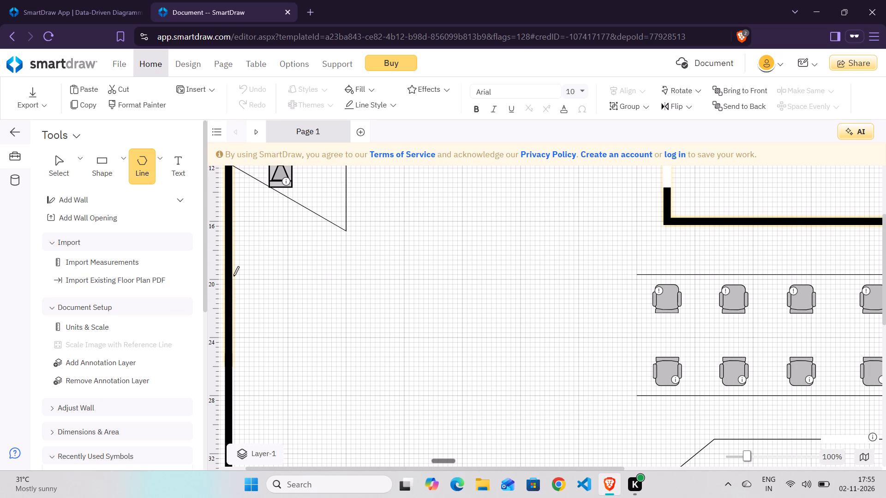
pyautogui.moveTo(233, 276); pyautogui.dragTo(499, 285)
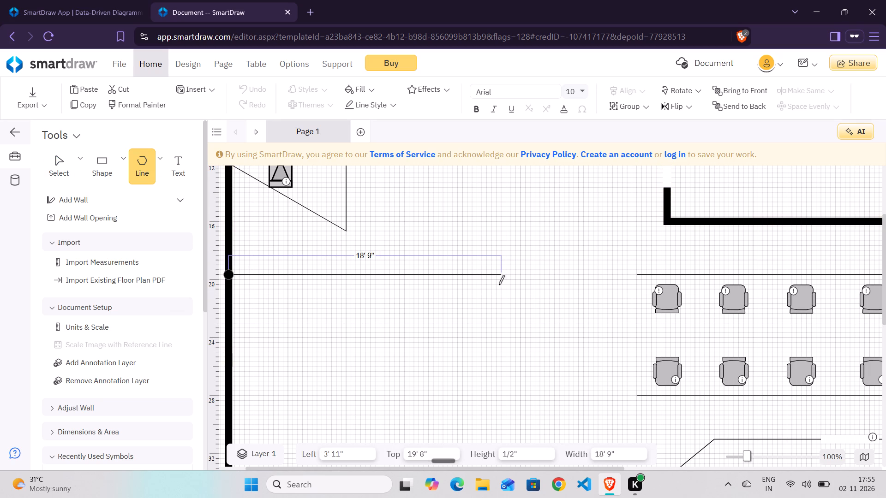
pyautogui.moveTo(499, 285); pyautogui.dragTo(514, 285)
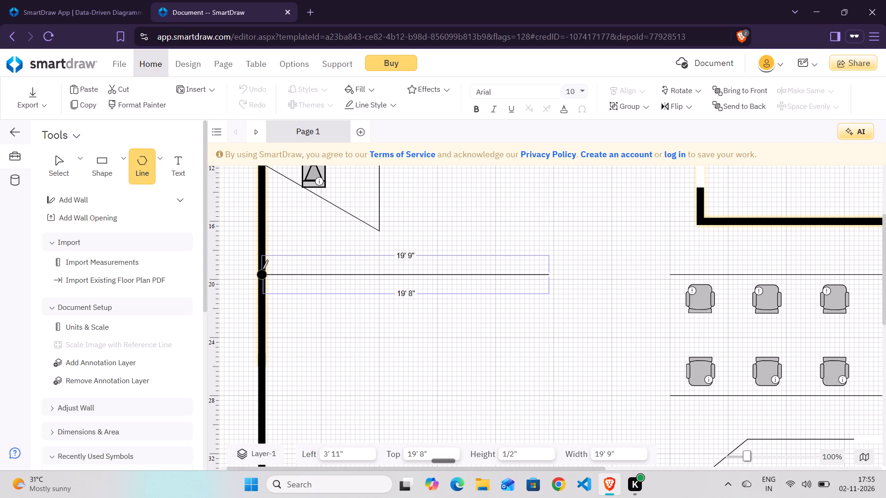
pyautogui.click(261, 271)
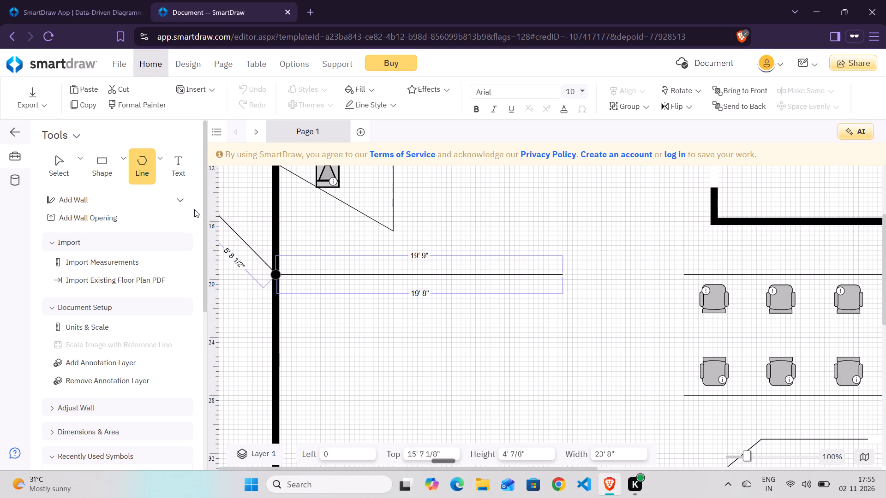
pyautogui.click(275, 273)
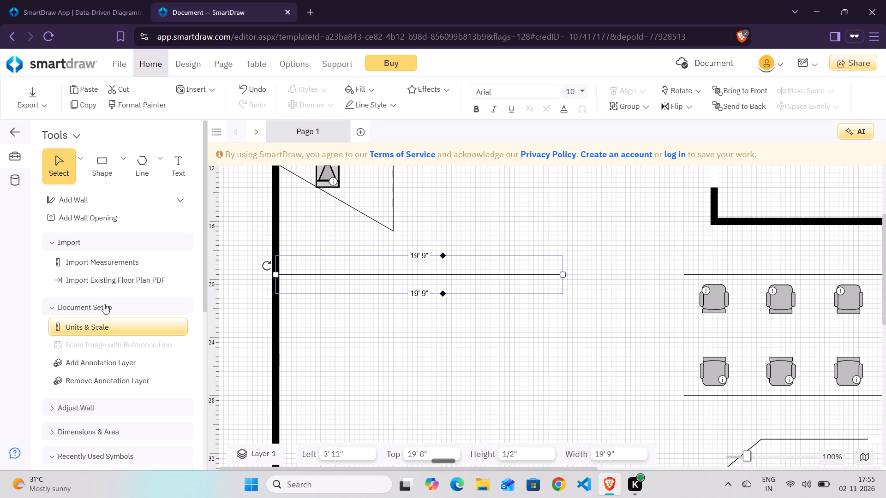
# Place four Rolling Executive Chair symbols beneath the new line at Top 20', with Left about 4' 8", 8' 4", 12' and 17' 4".
pyautogui.scroll(-2, 110, 386)
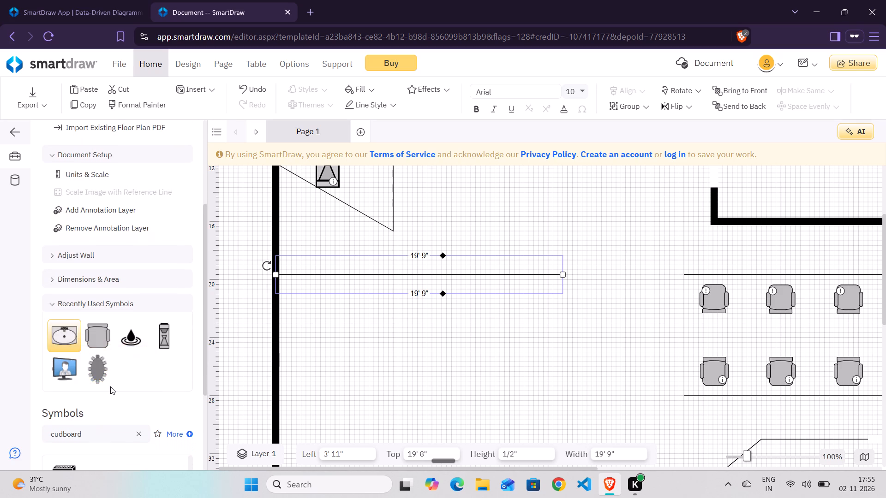
pyautogui.moveTo(97, 337); pyautogui.dragTo(308, 298)
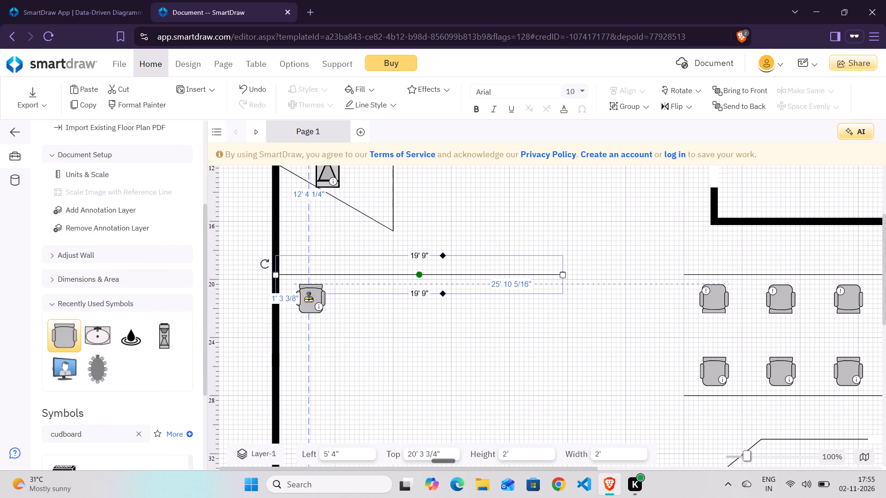
pyautogui.moveTo(308, 298); pyautogui.dragTo(302, 295)
pyautogui.moveTo(67, 330); pyautogui.dragTo(276, 301)
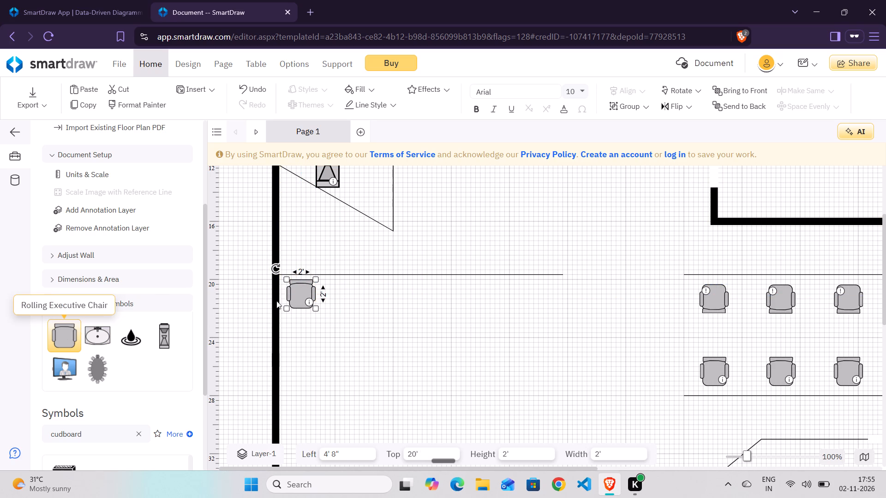
pyautogui.moveTo(276, 301); pyautogui.dragTo(354, 294)
pyautogui.click(61, 337)
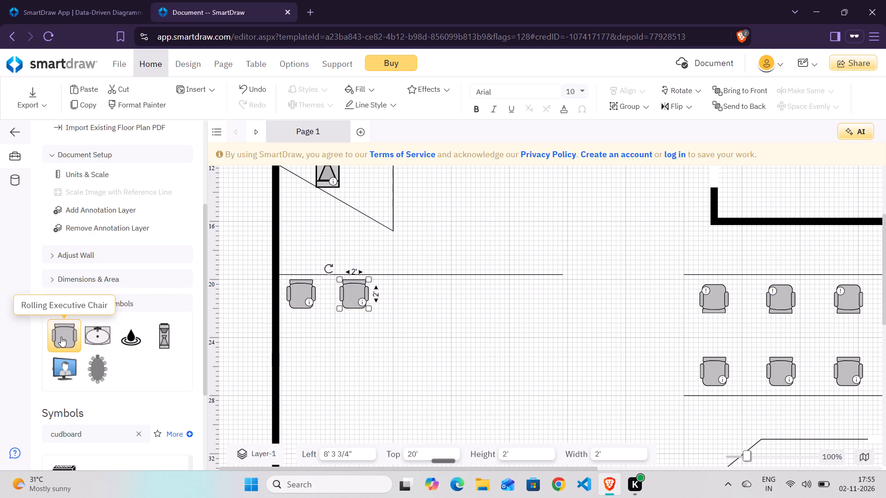
pyautogui.moveTo(71, 336); pyautogui.dragTo(261, 307)
pyautogui.moveTo(261, 307); pyautogui.dragTo(407, 293)
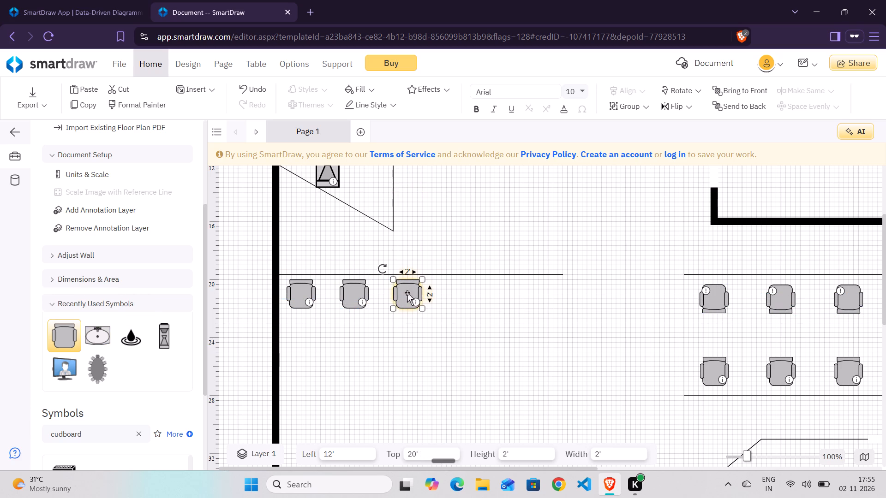
pyautogui.moveTo(66, 333); pyautogui.dragTo(455, 291)
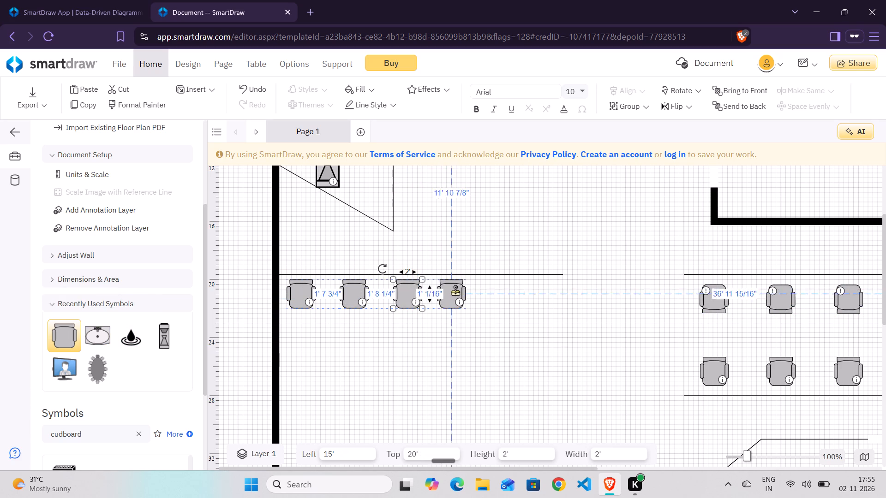
pyautogui.moveTo(455, 291); pyautogui.dragTo(471, 296)
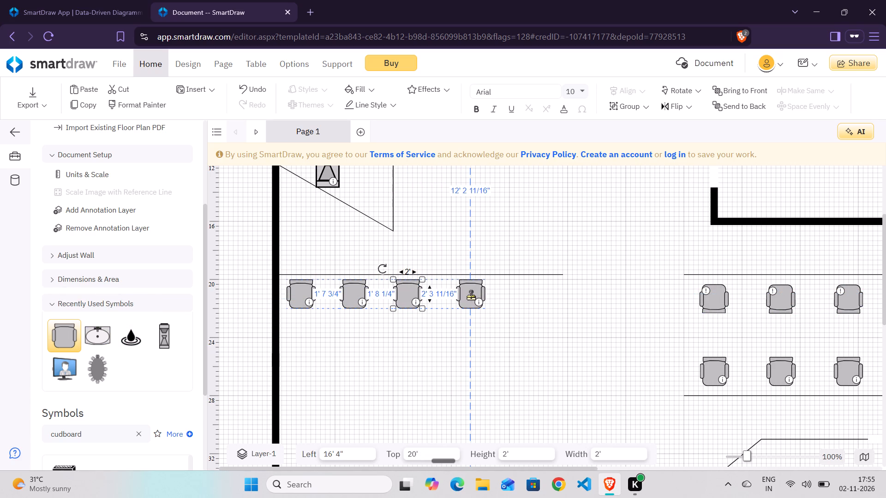
pyautogui.moveTo(471, 296); pyautogui.dragTo(485, 293)
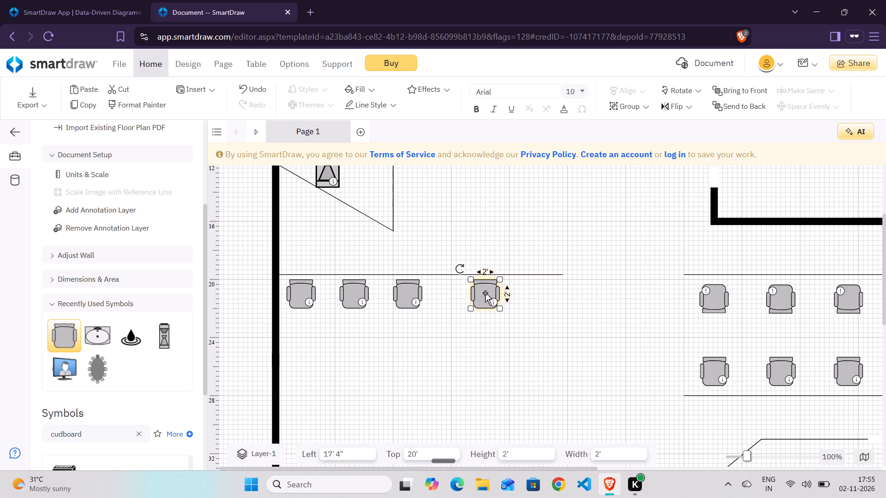
# Respace the middle chairs of the row, moving the second to Left 9' 4" and the third to Left 13' 4", both at Top 20'.
pyautogui.moveTo(360, 294); pyautogui.dragTo(372, 296)
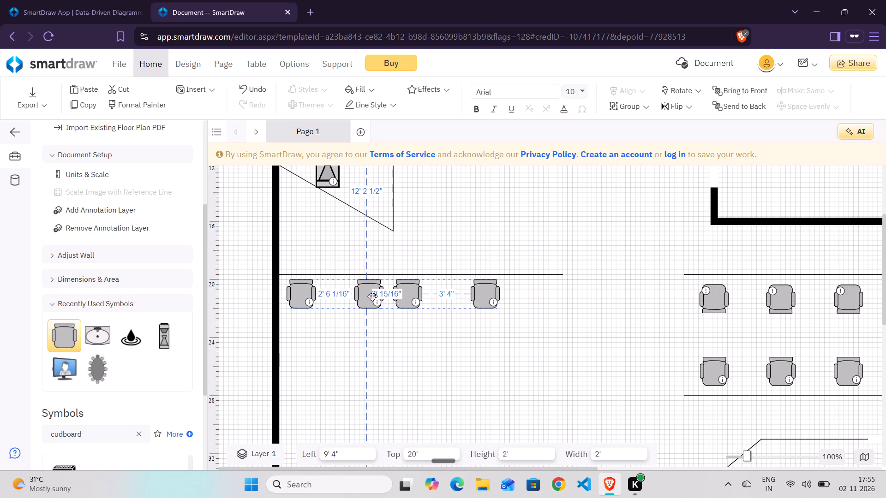
pyautogui.moveTo(372, 296); pyautogui.dragTo(373, 296)
pyautogui.moveTo(408, 295); pyautogui.dragTo(428, 296)
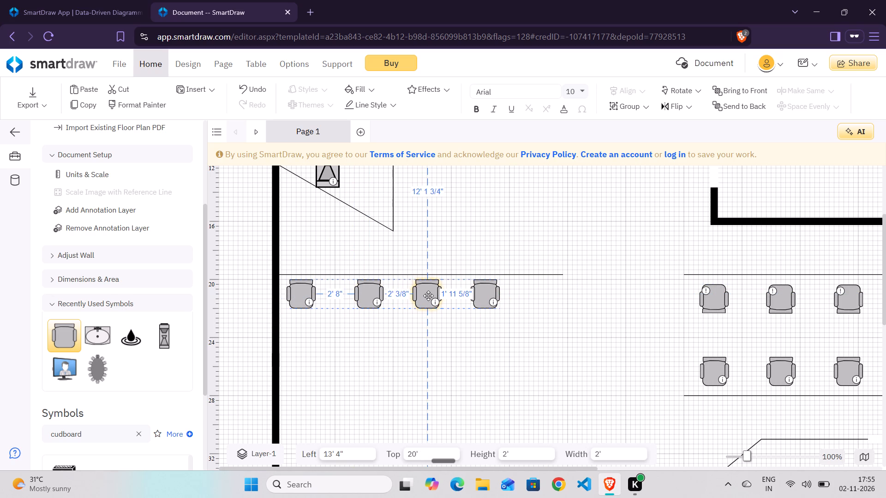
pyautogui.moveTo(428, 296); pyautogui.dragTo(432, 297)
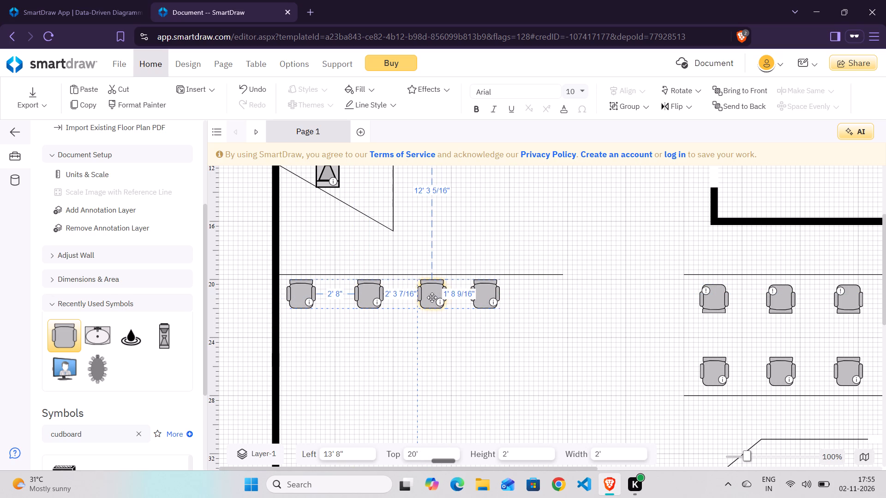
pyautogui.moveTo(432, 297); pyautogui.dragTo(434, 298)
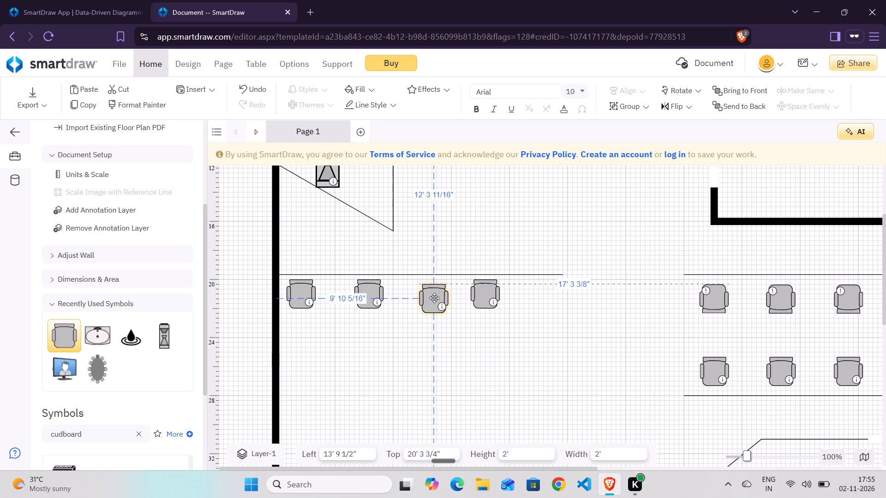
pyautogui.click(439, 294)
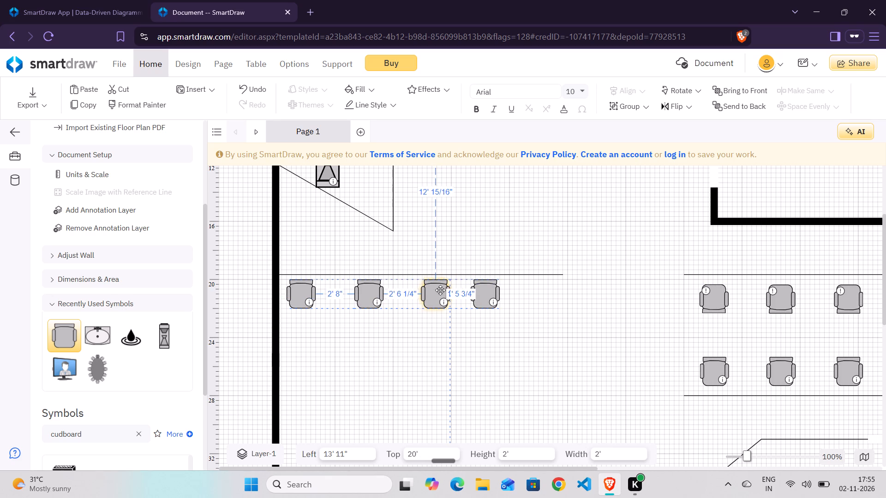
pyautogui.moveTo(440, 292); pyautogui.dragTo(438, 292)
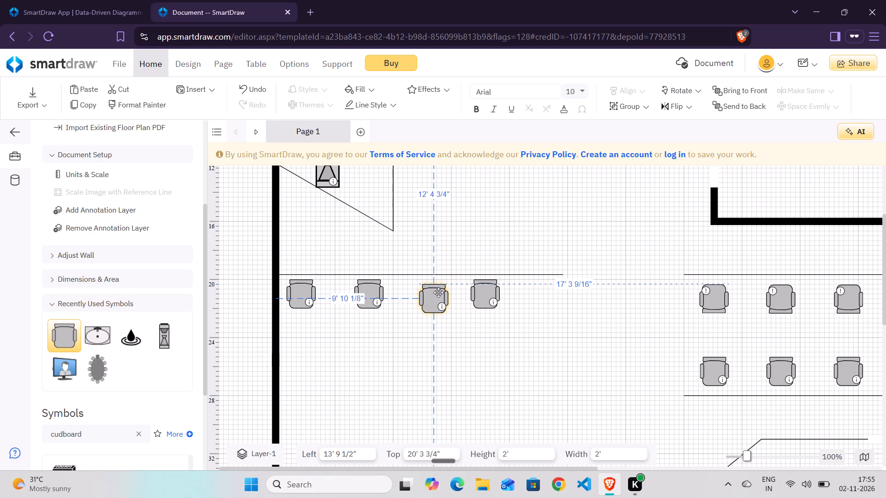
pyautogui.moveTo(438, 292); pyautogui.dragTo(433, 289)
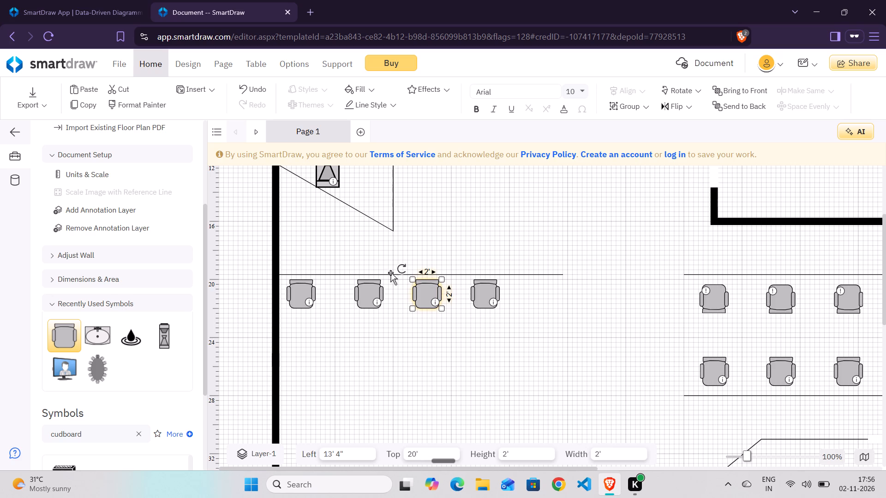
# Rotate the third, second and first chairs in the row a half turn so their backs face away from the dividing line.
pyautogui.moveTo(402, 270); pyautogui.dragTo(476, 335)
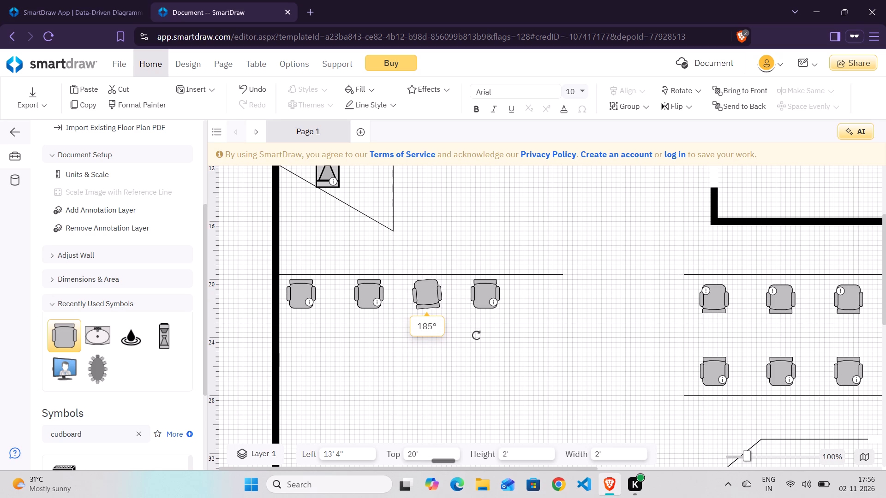
pyautogui.moveTo(476, 335); pyautogui.dragTo(470, 336)
pyautogui.click(365, 285)
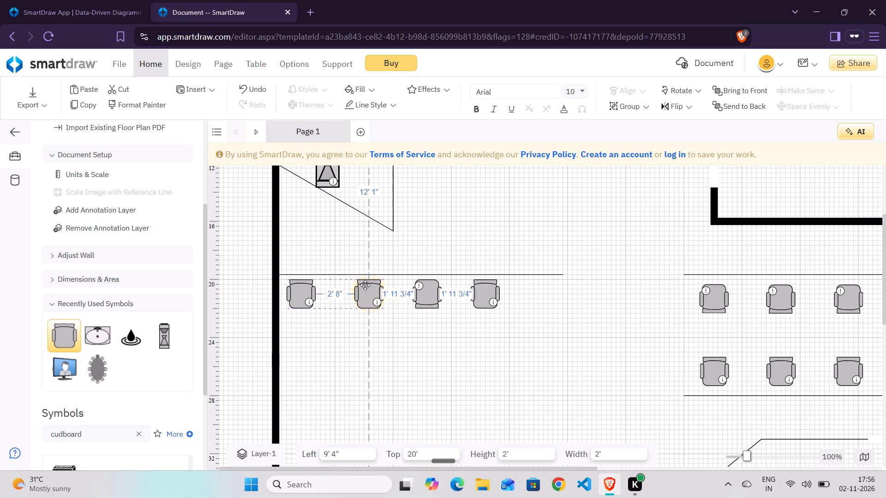
pyautogui.moveTo(342, 268); pyautogui.dragTo(412, 346)
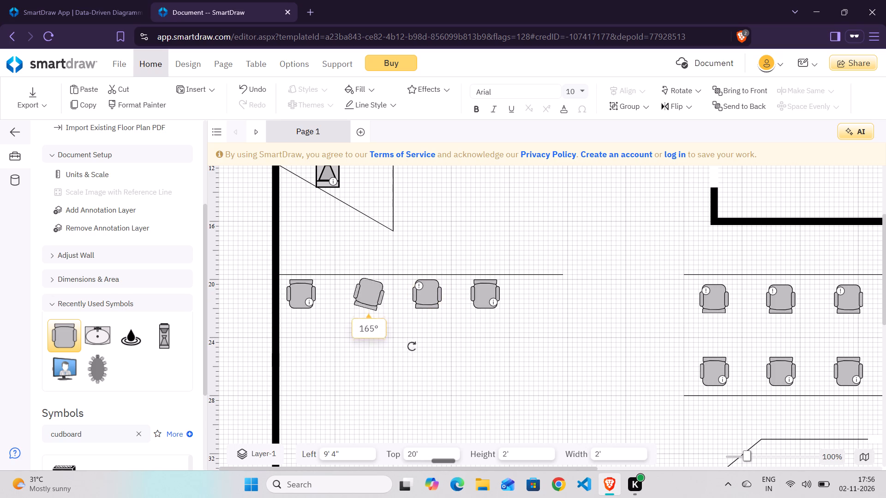
pyautogui.moveTo(412, 346); pyautogui.dragTo(418, 341)
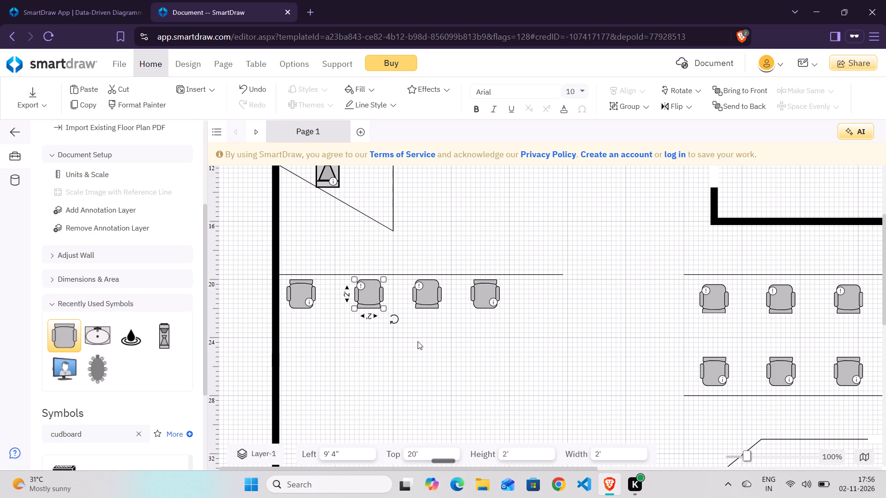
pyautogui.click(305, 295)
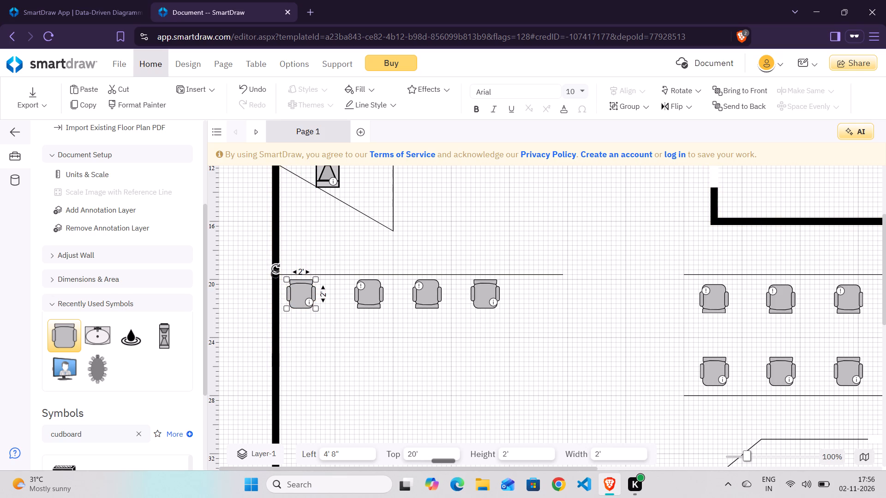
pyautogui.moveTo(276, 269); pyautogui.dragTo(342, 323)
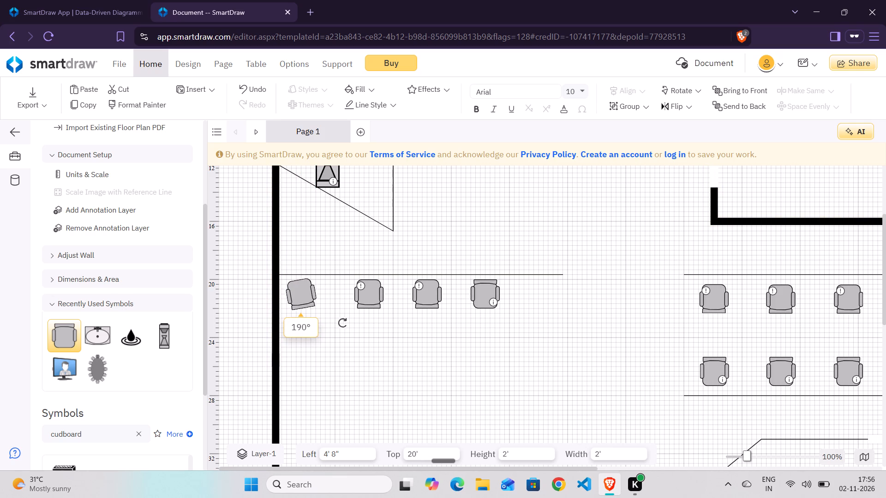
pyautogui.moveTo(342, 323); pyautogui.dragTo(337, 324)
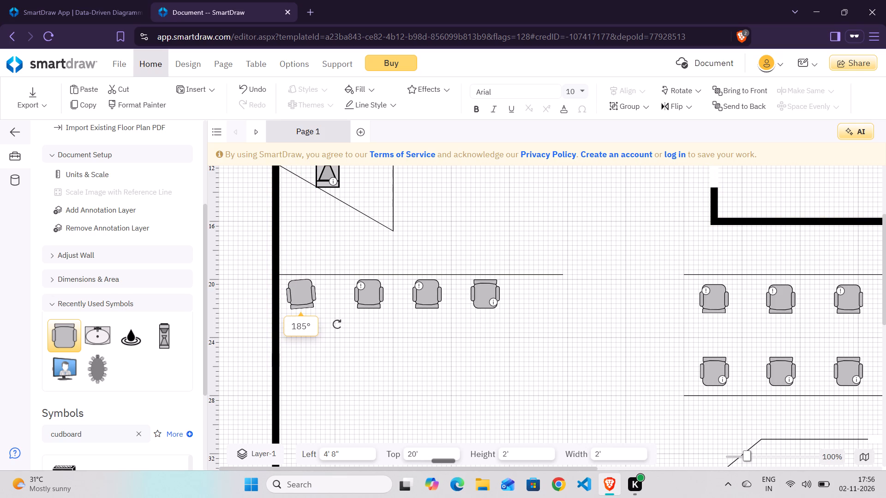
pyautogui.moveTo(337, 324); pyautogui.dragTo(338, 325)
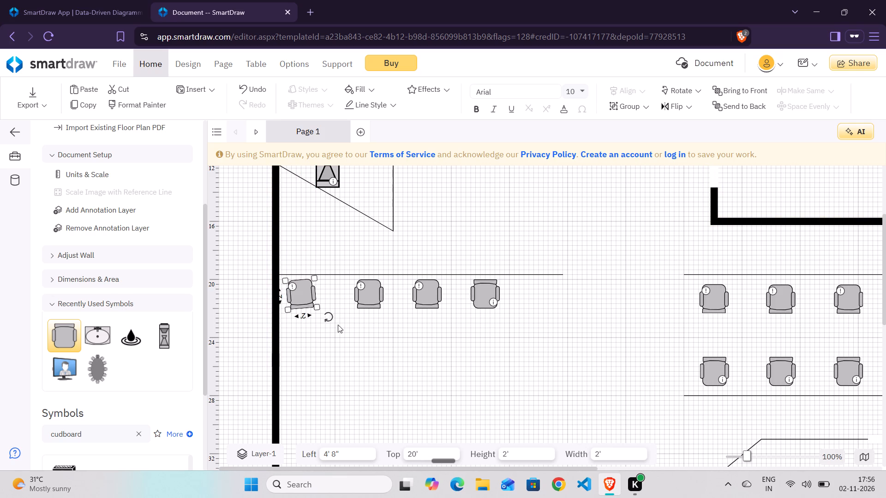
pyautogui.click(293, 285)
pyautogui.click(327, 319)
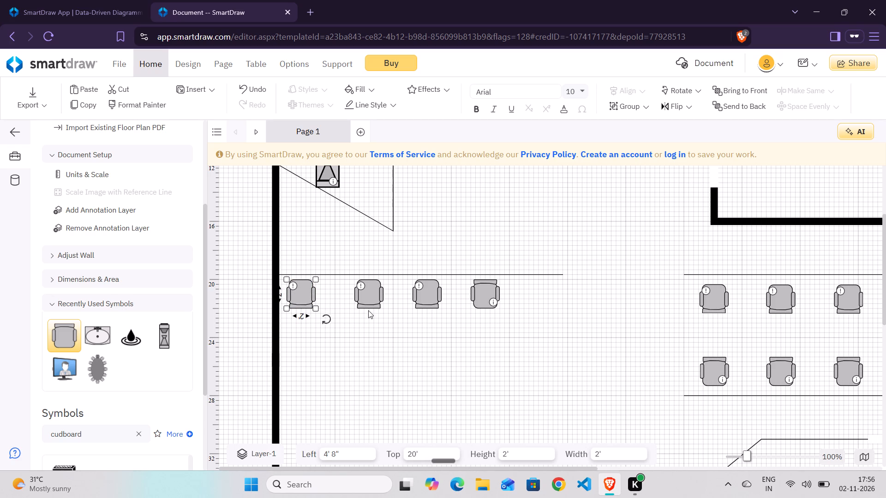
# Rotate the fourth chair in the row at Left 17' 4" a half turn to match the other three.
pyautogui.click(490, 294)
pyautogui.click(490, 294)
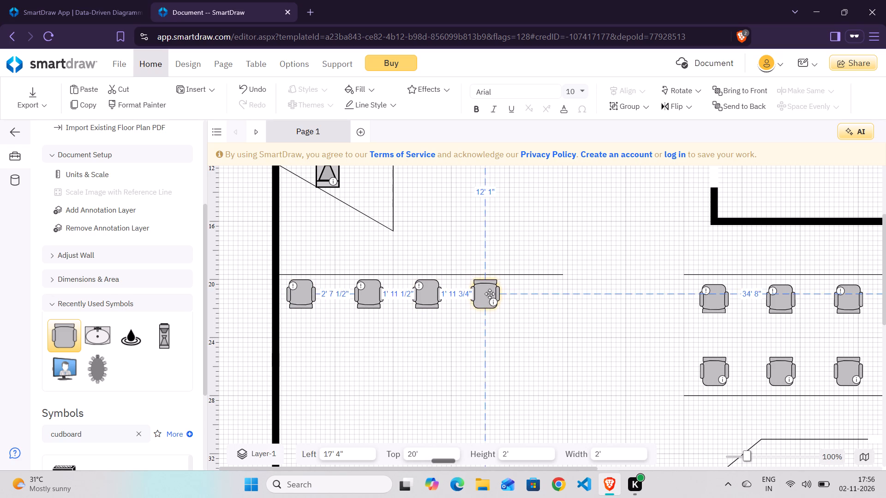
pyautogui.moveTo(462, 266); pyautogui.dragTo(495, 321)
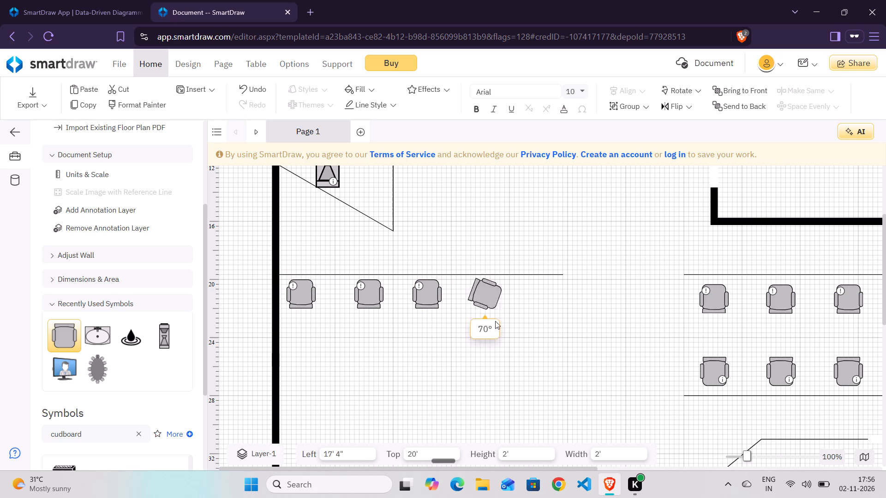
pyautogui.moveTo(495, 321); pyautogui.dragTo(507, 322)
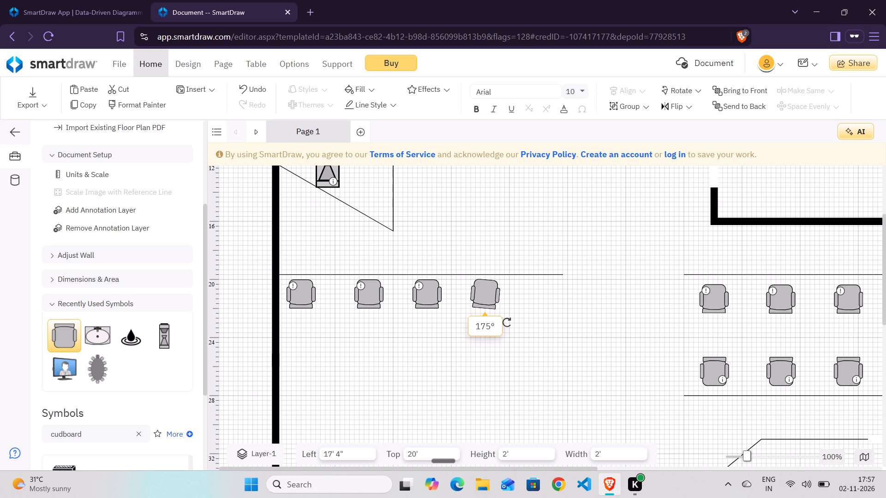
pyautogui.moveTo(507, 322); pyautogui.dragTo(507, 322)
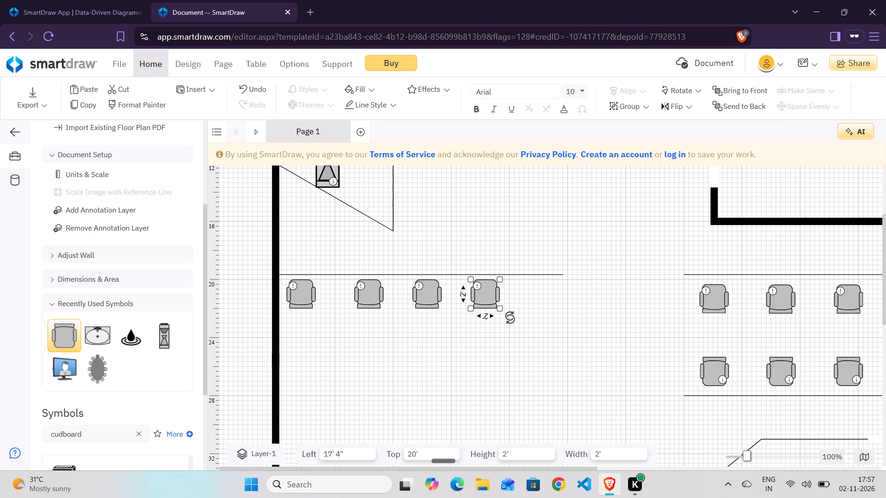
# Draw a polygon line off the exterior wall from Top 36' to Top 24', with segments 15' 4", 5' 10 3/4", 5' 4", 4' 9 11/16" and 16' 1".
pyautogui.scroll(-2, 544, 314)
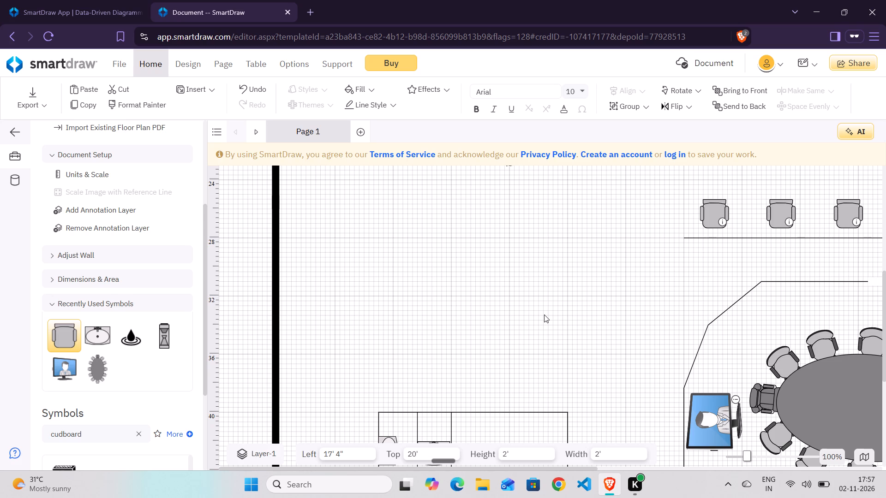
pyautogui.scroll(-3, 548, 294)
pyautogui.scroll(3, 548, 294)
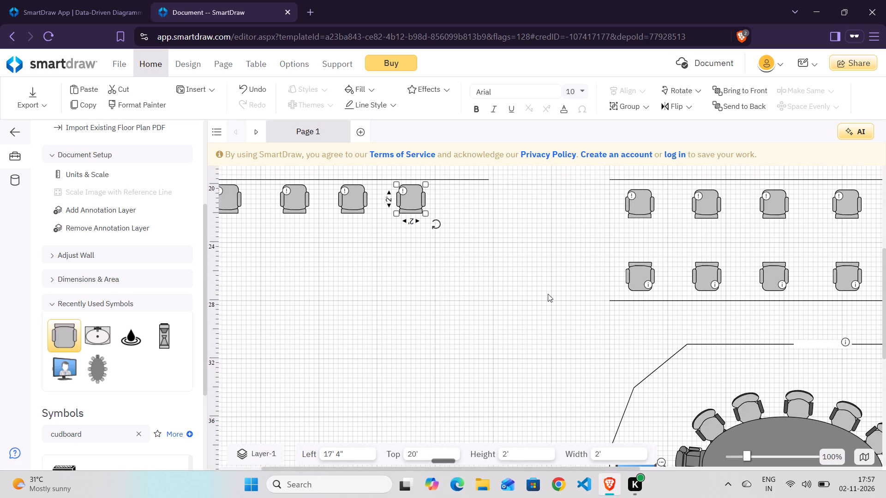
pyautogui.hscroll(1, 548, 294)
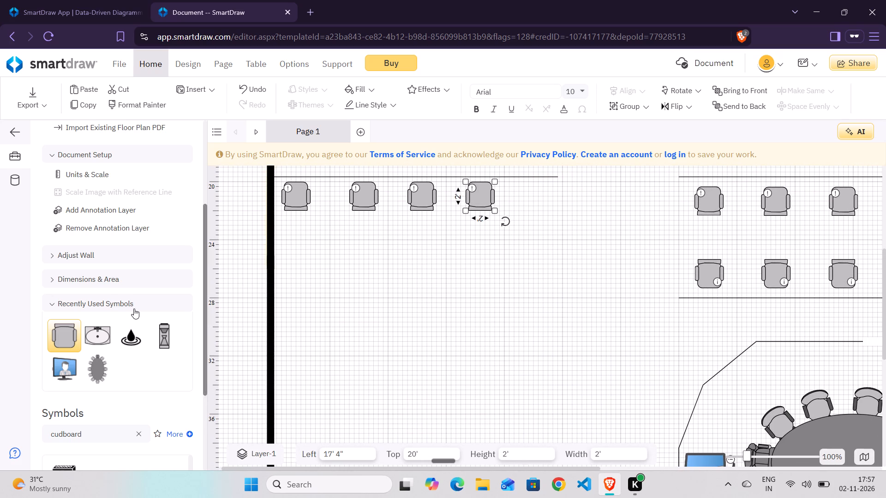
pyautogui.scroll(4, 134, 308)
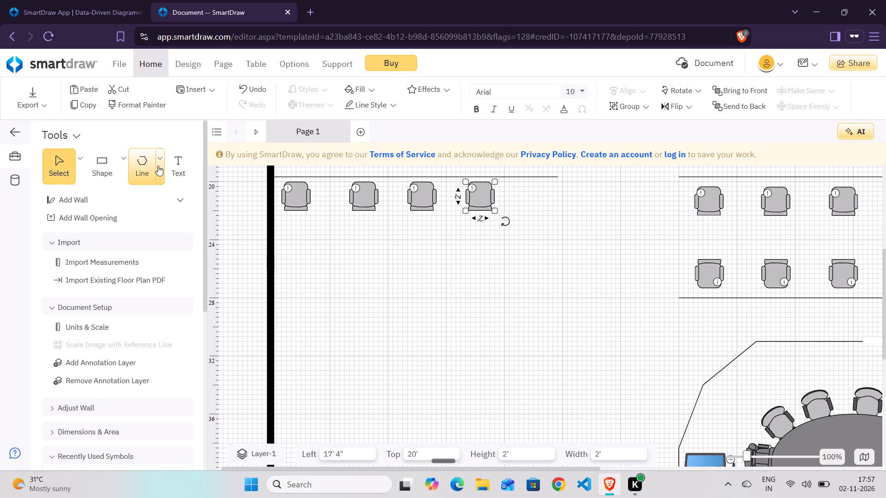
pyautogui.click(158, 166)
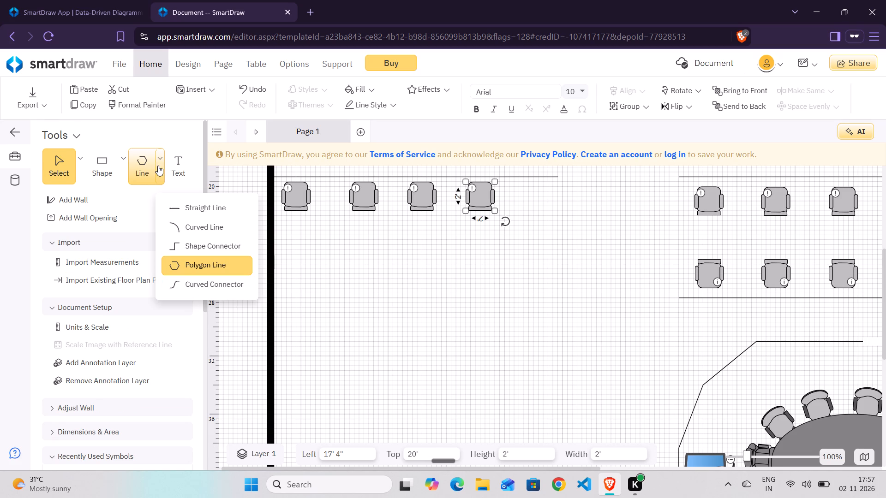
pyautogui.click(151, 166)
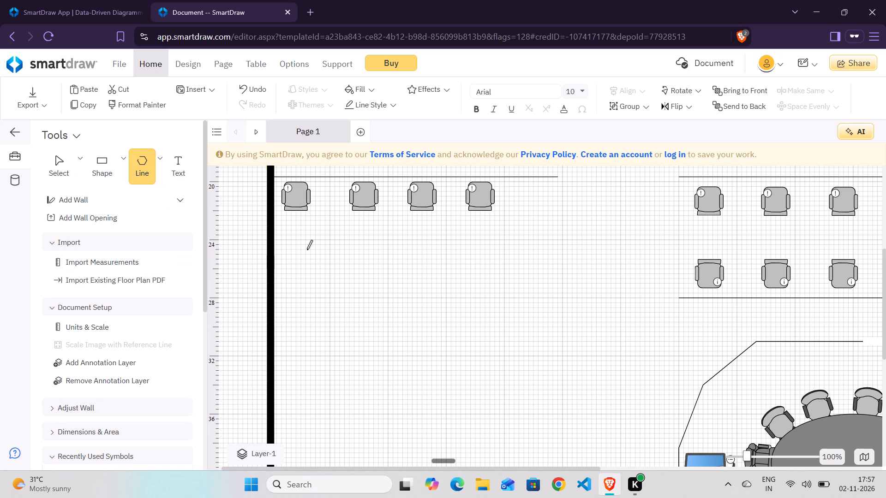
pyautogui.scroll(-2, 307, 249)
pyautogui.hscroll(1, 307, 249)
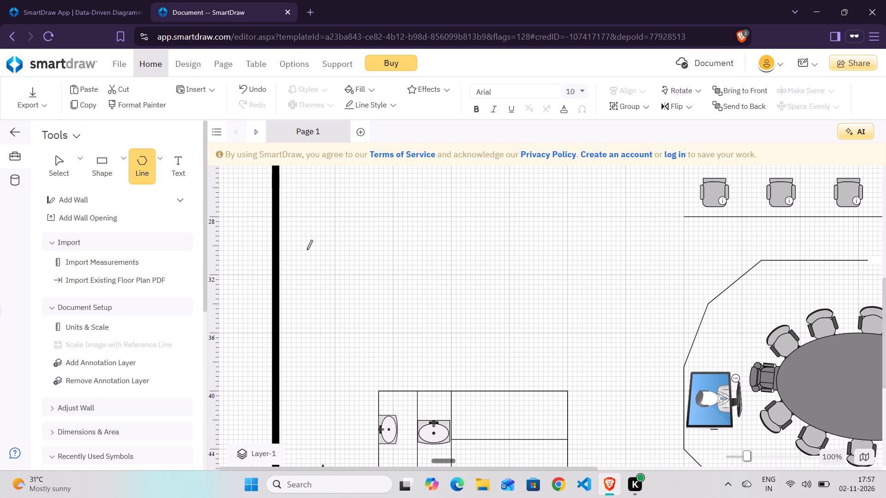
pyautogui.scroll(3, 307, 249)
pyautogui.scroll(-1, 307, 249)
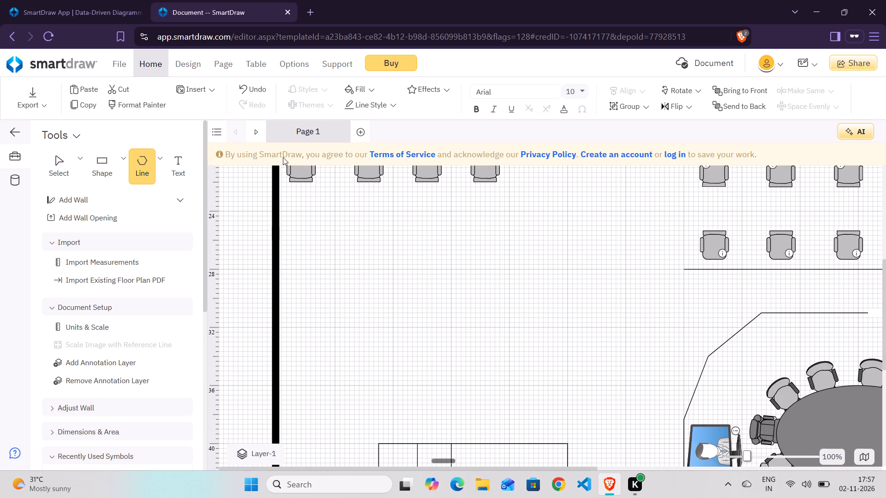
pyautogui.scroll(-1, 380, 331)
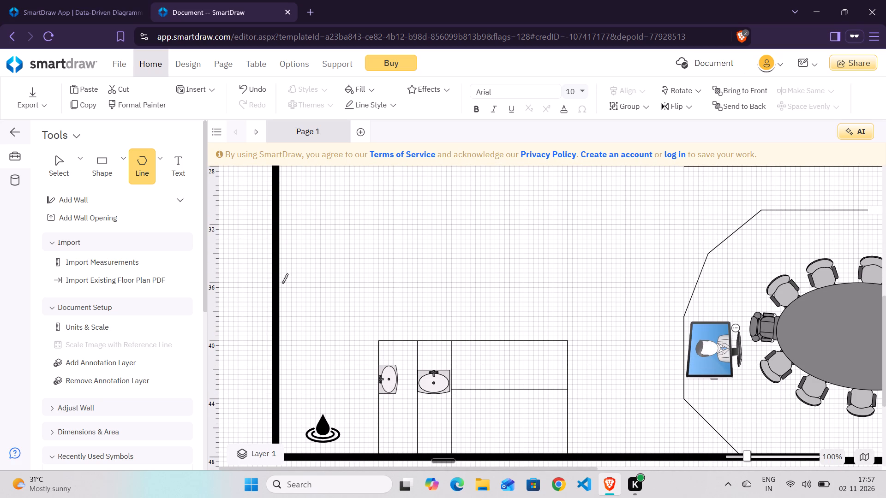
pyautogui.click(282, 283)
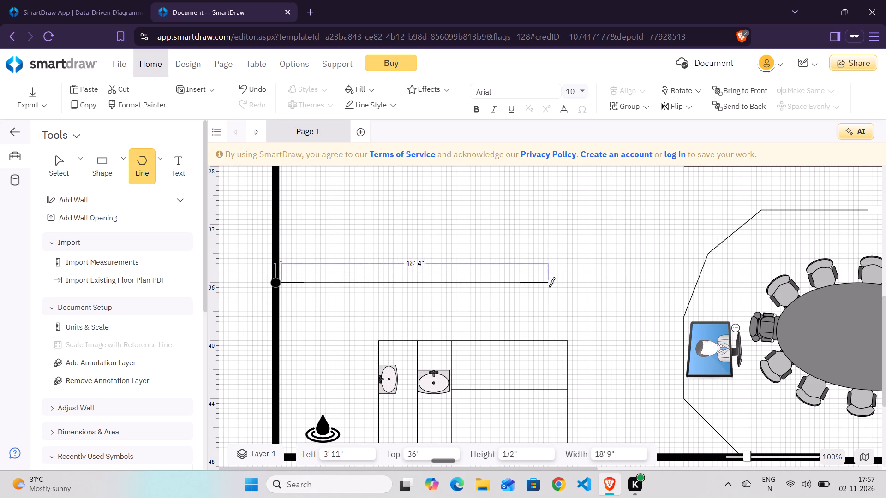
pyautogui.click(507, 285)
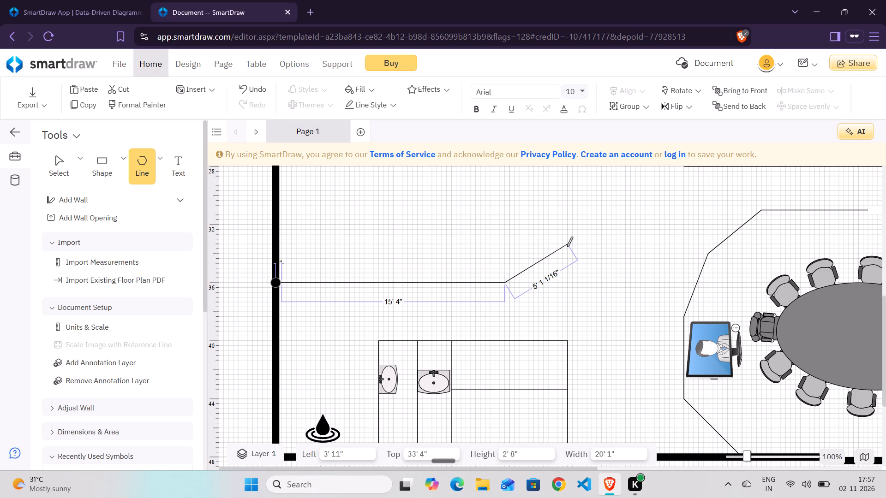
pyautogui.scroll(1, 567, 246)
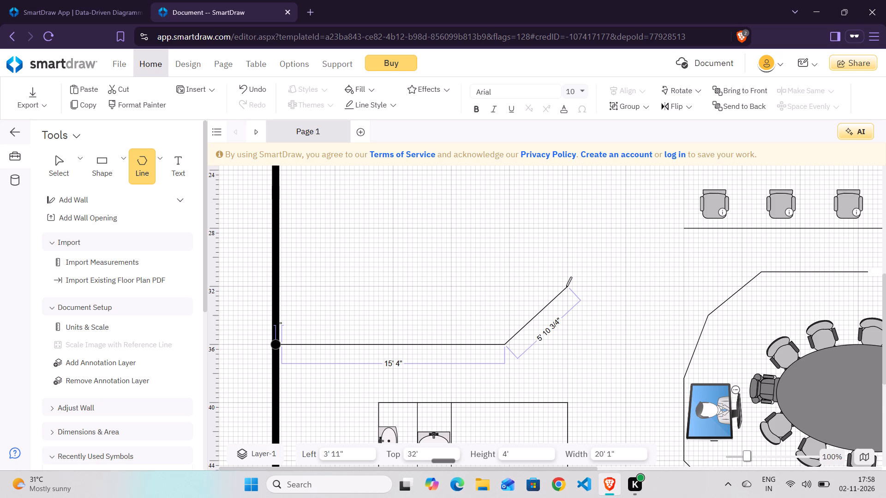
pyautogui.click(566, 286)
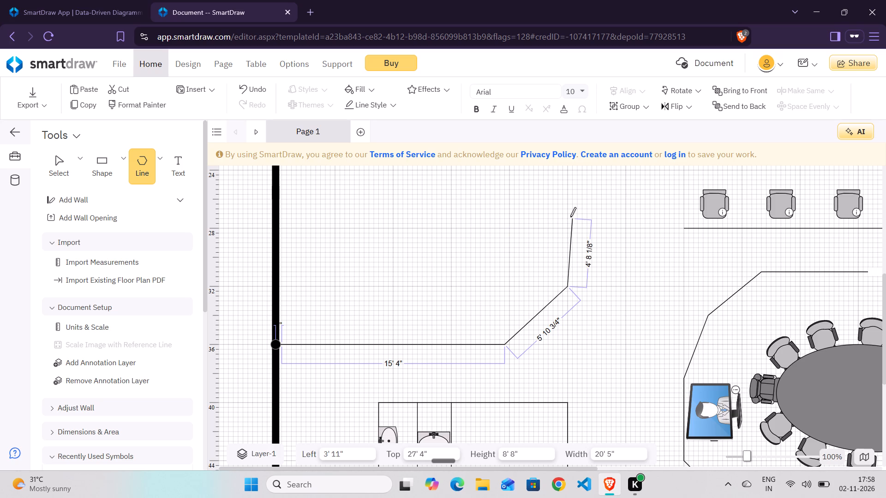
pyautogui.click(566, 210)
pyautogui.scroll(1, 566, 210)
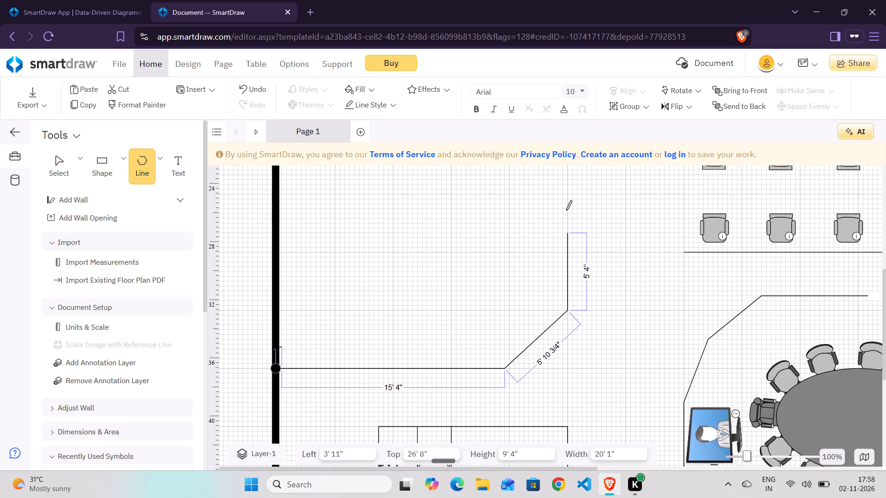
pyautogui.scroll(1, 566, 210)
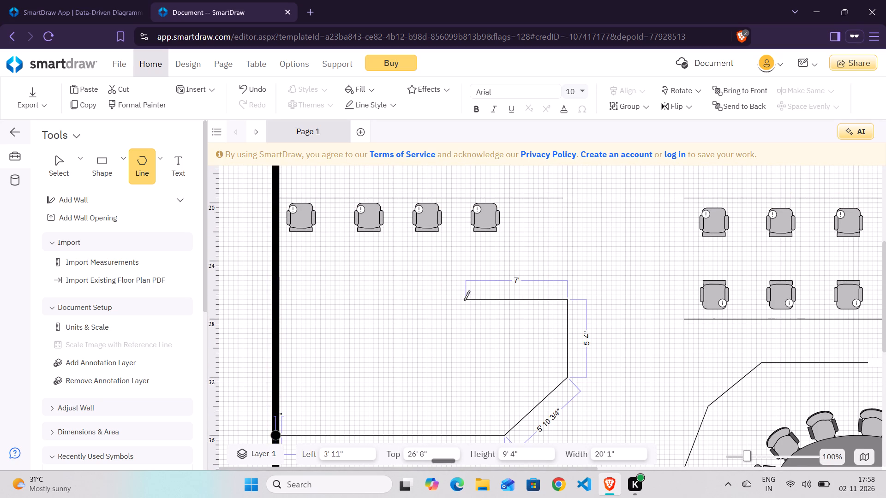
pyautogui.click(512, 261)
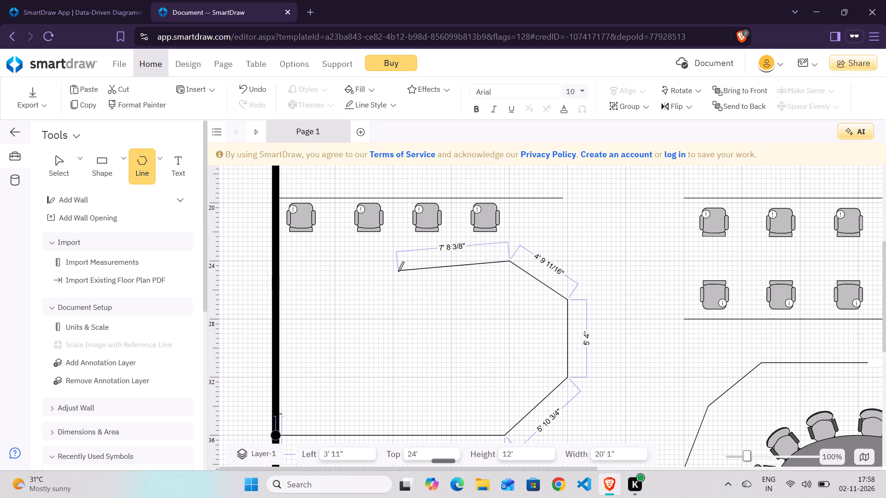
pyautogui.click(284, 253)
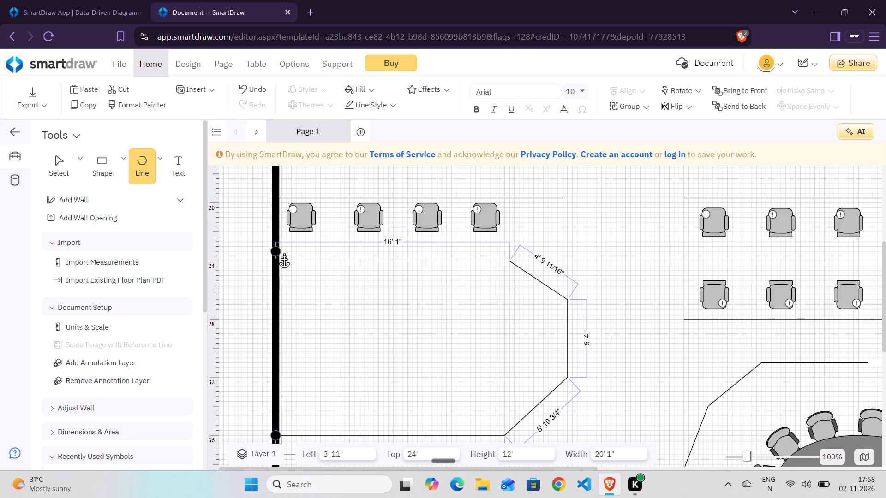
# Draw an L-shaped polygon line from the new outline's upper edge at Left 12', Top 24', running 4' down and 2' toward the exterior wall.
pyautogui.scroll(-1, 509, 362)
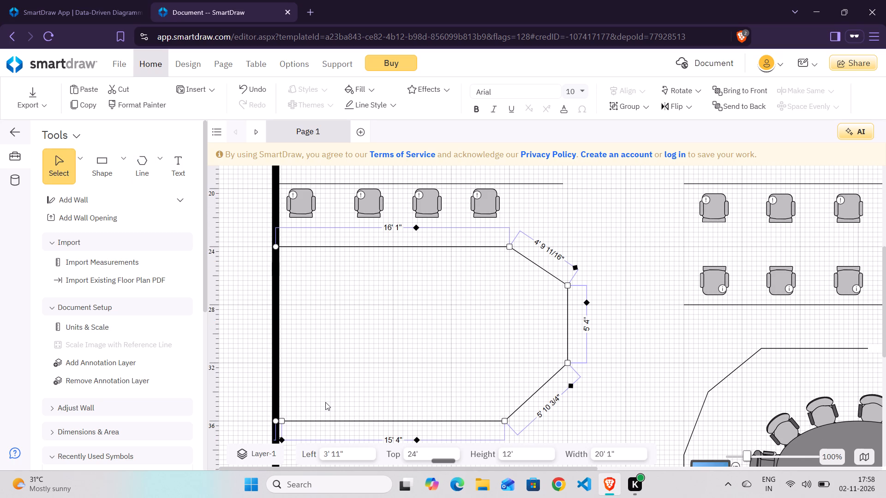
pyautogui.scroll(-2, 295, 376)
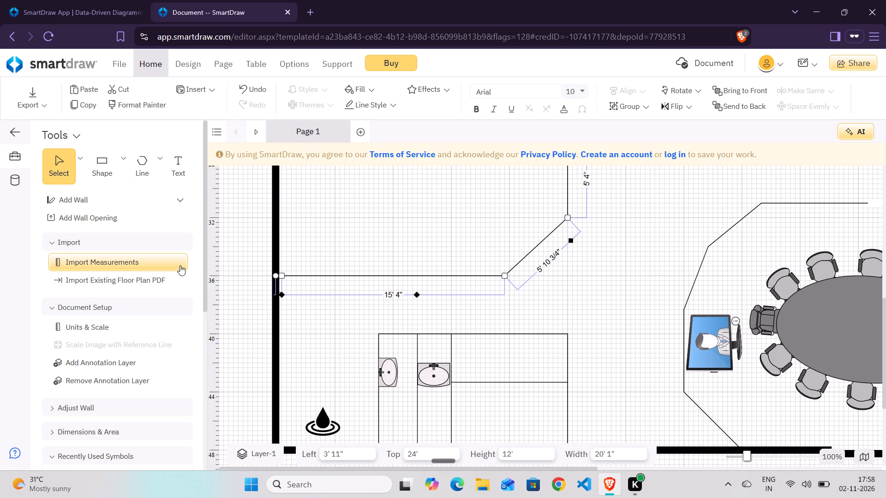
pyautogui.scroll(1, 180, 265)
pyautogui.scroll(-3, 124, 311)
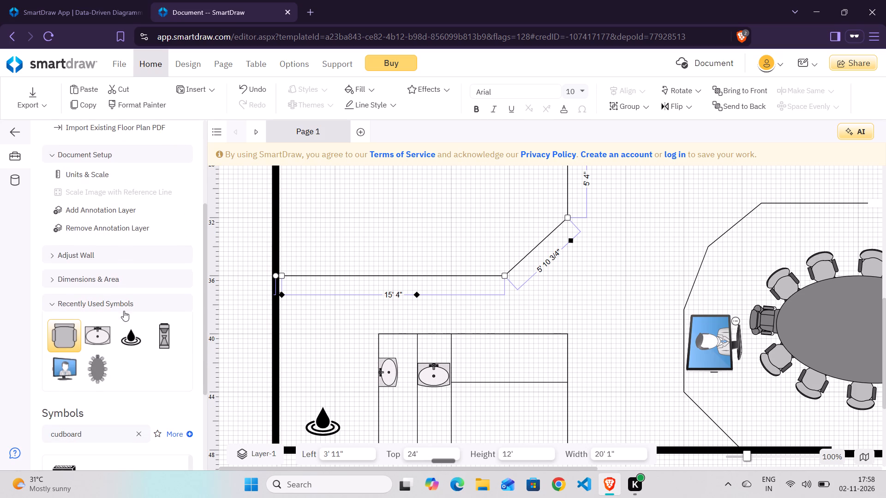
pyautogui.scroll(1, 433, 261)
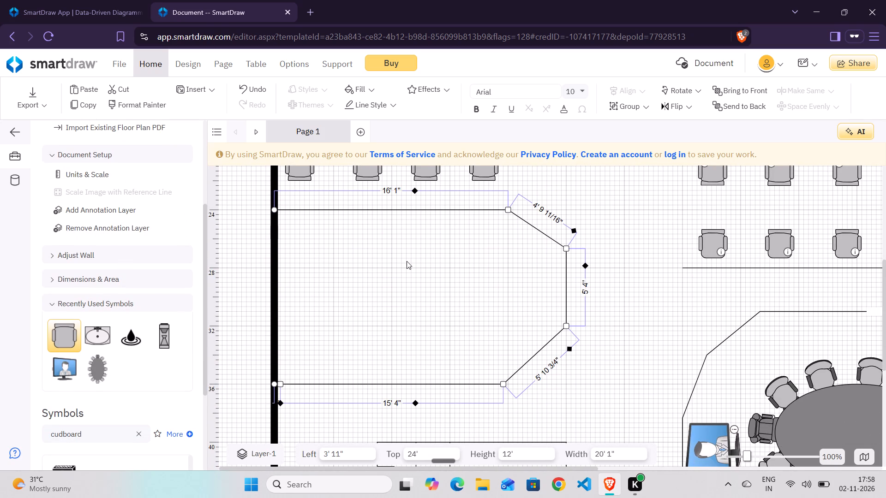
pyautogui.scroll(1, 407, 261)
pyautogui.scroll(5, 109, 250)
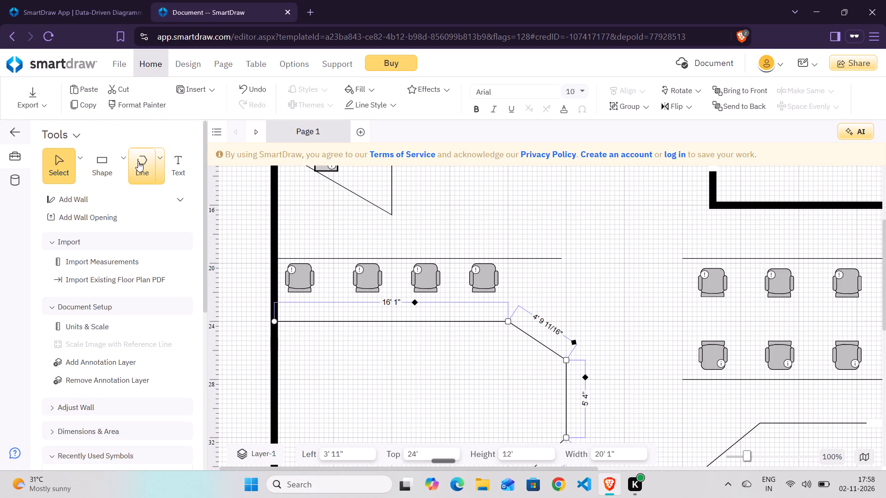
pyautogui.click(138, 161)
pyautogui.scroll(-1, 355, 348)
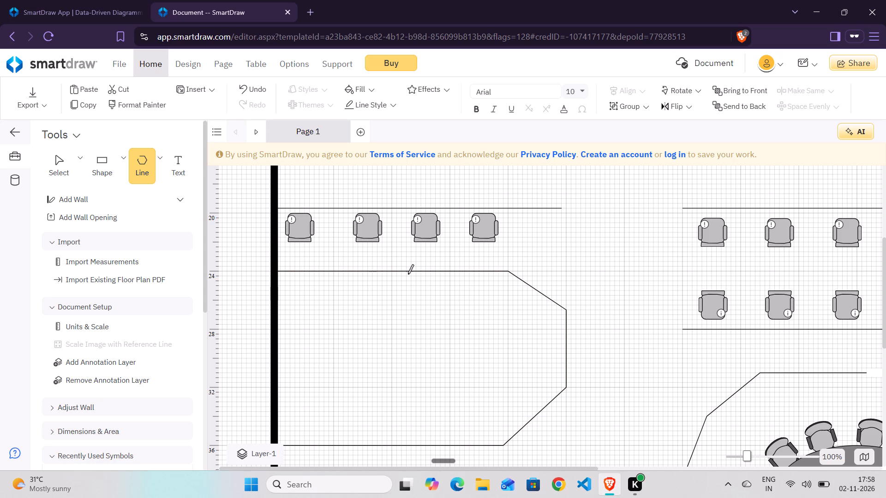
pyautogui.moveTo(390, 274); pyautogui.dragTo(388, 289)
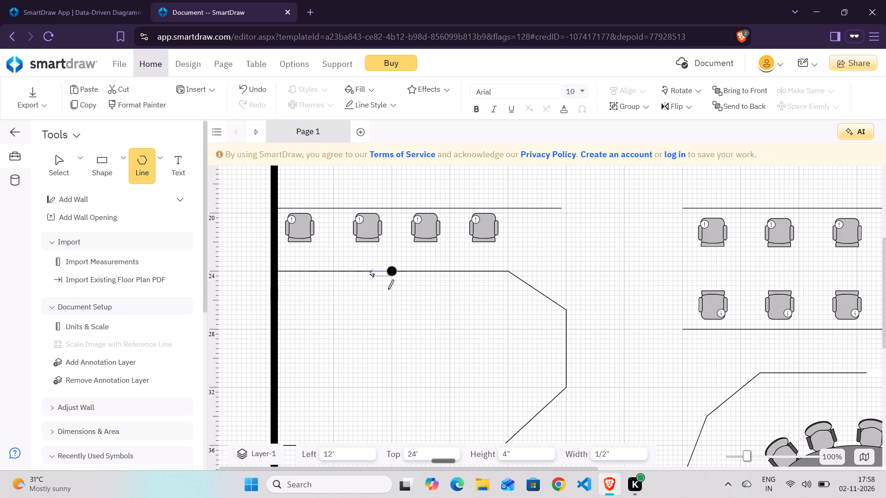
pyautogui.moveTo(388, 289); pyautogui.dragTo(394, 329)
pyautogui.moveTo(394, 329); pyautogui.dragTo(392, 332)
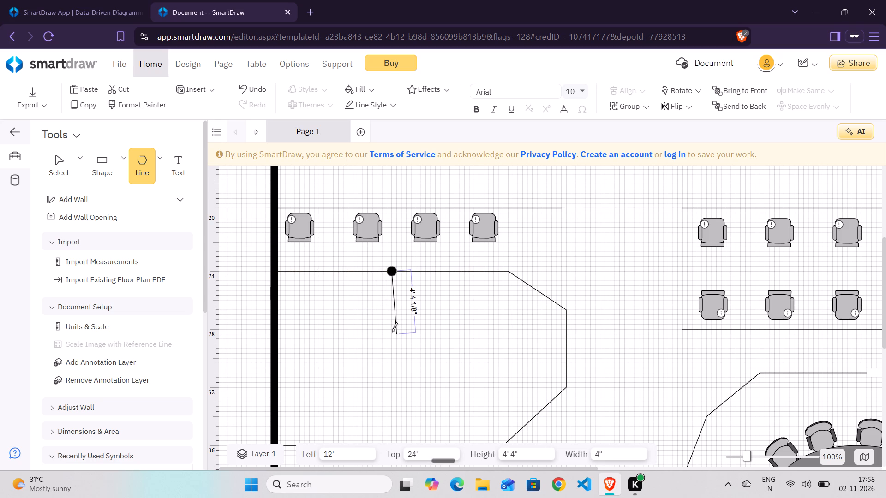
pyautogui.moveTo(392, 332); pyautogui.dragTo(389, 329)
pyautogui.click(389, 329)
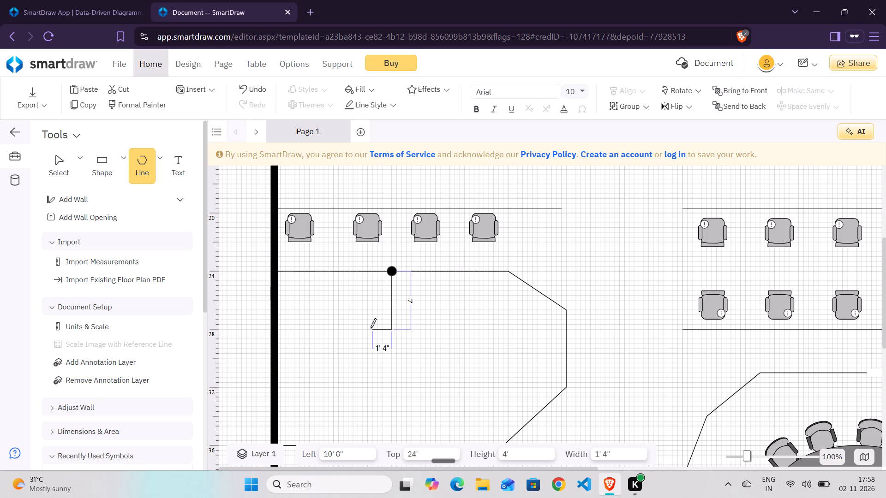
pyautogui.click(361, 328)
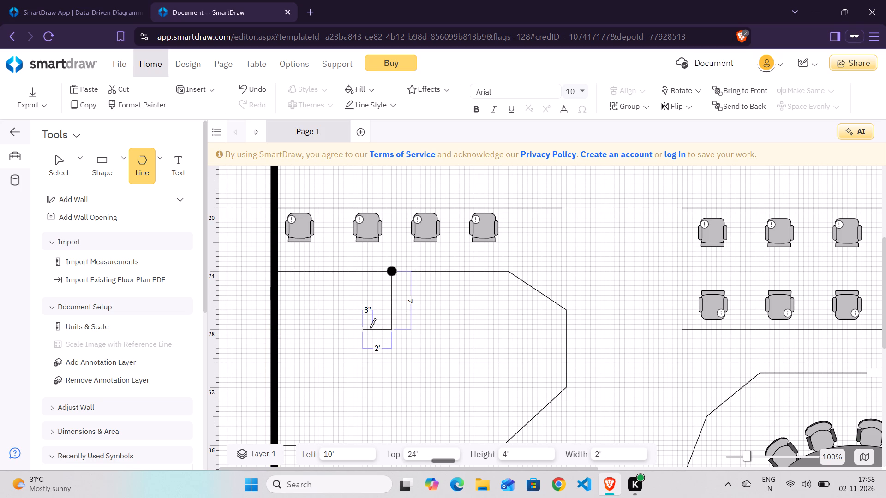
pyautogui.click(370, 328)
pyautogui.doubleClick(370, 328)
# Draw a 3' 9" horizontal straight line from the exterior wall at Top 28', in line with the L-shaped partition's foot.
pyautogui.click(155, 171)
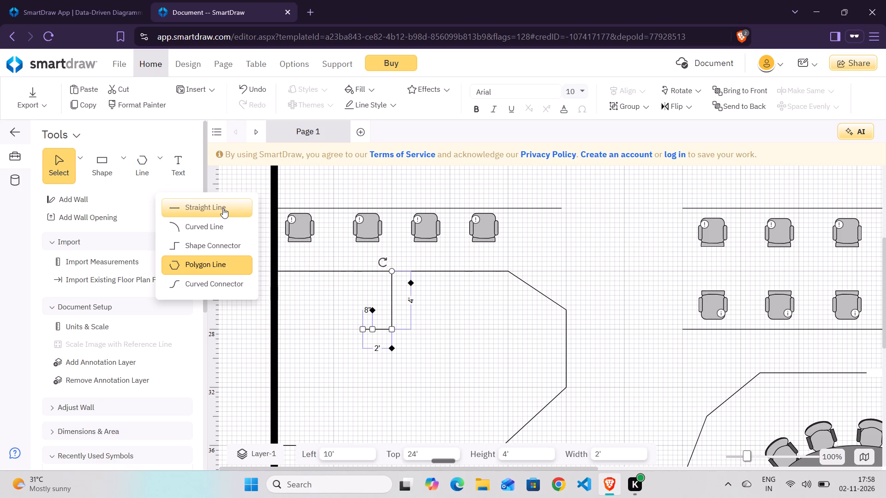
pyautogui.click(223, 208)
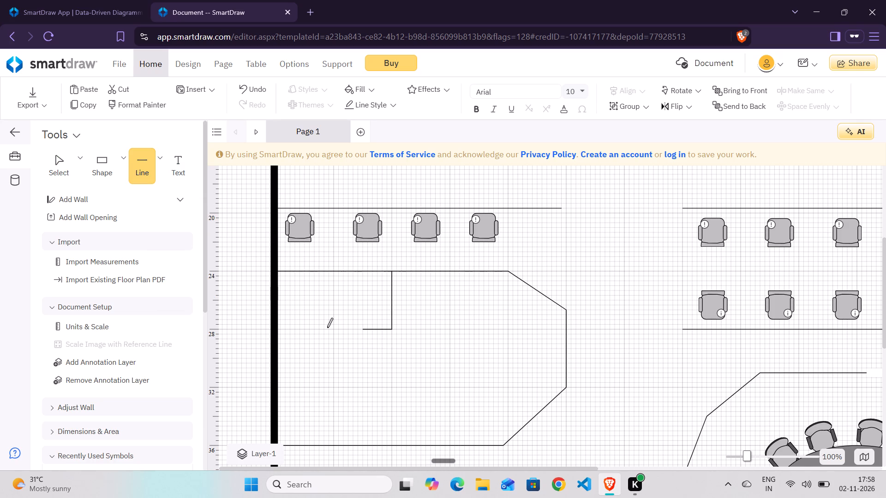
pyautogui.moveTo(327, 327); pyautogui.dragTo(285, 328)
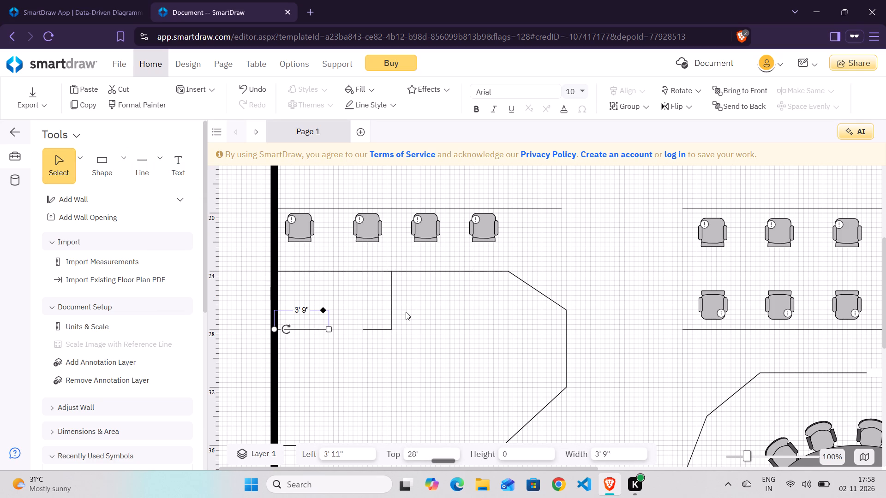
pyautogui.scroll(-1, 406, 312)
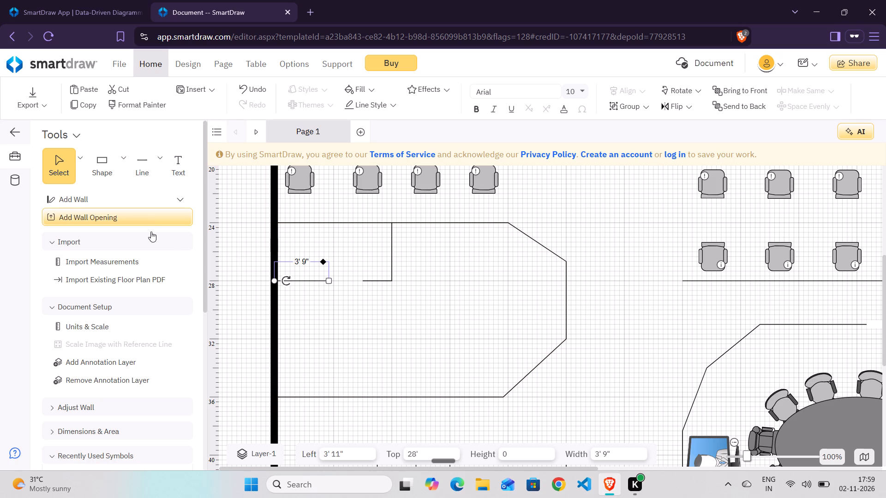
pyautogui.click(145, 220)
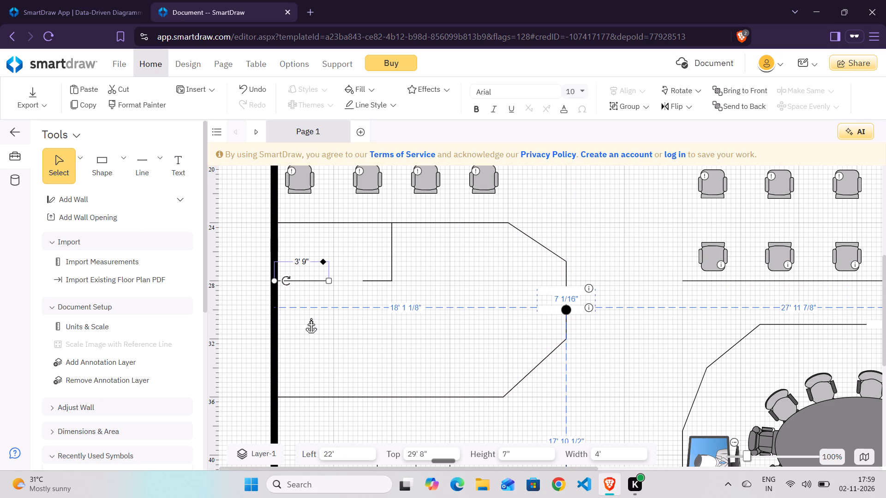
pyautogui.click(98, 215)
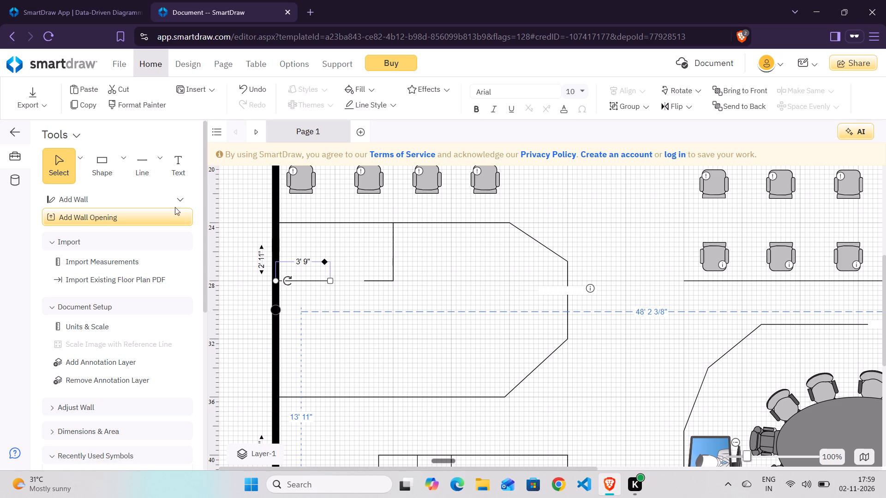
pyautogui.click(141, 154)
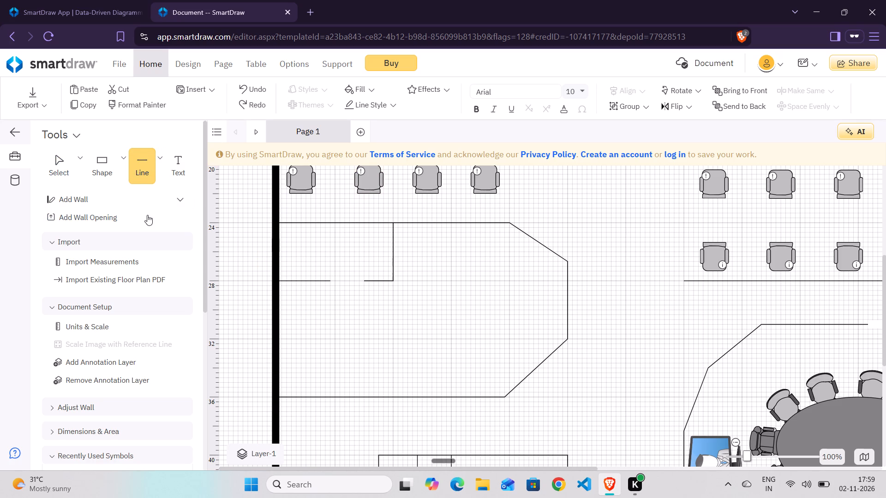
# Add a 4' wide wall opening at Left 22', about Top 29' 5", and rotate it upright along the polygonal room's vertical edge.
pyautogui.click(147, 215)
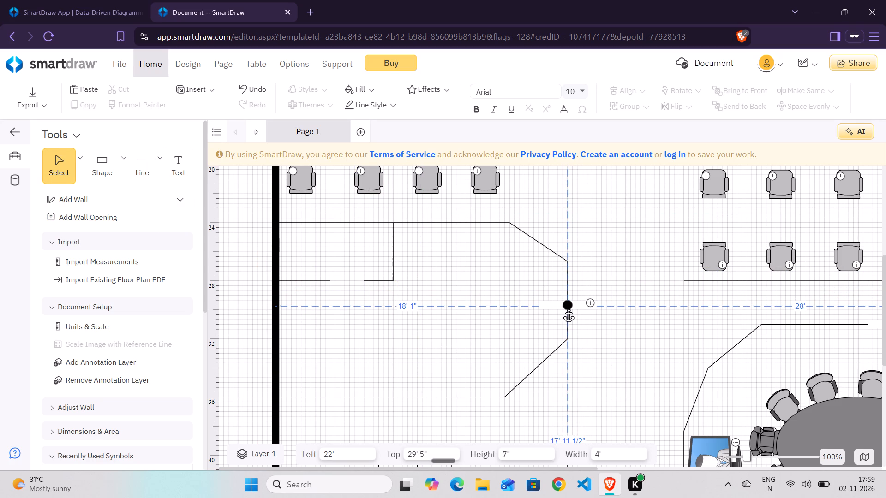
pyautogui.click(568, 307)
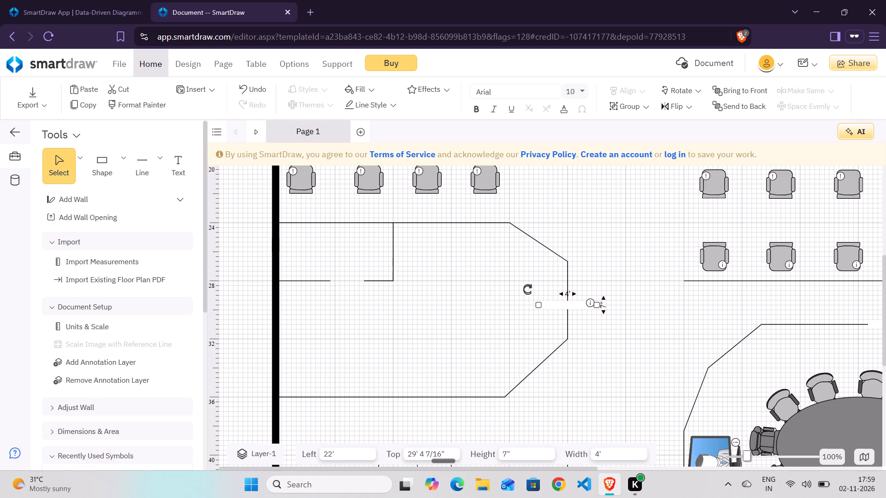
pyautogui.moveTo(527, 289); pyautogui.dragTo(575, 269)
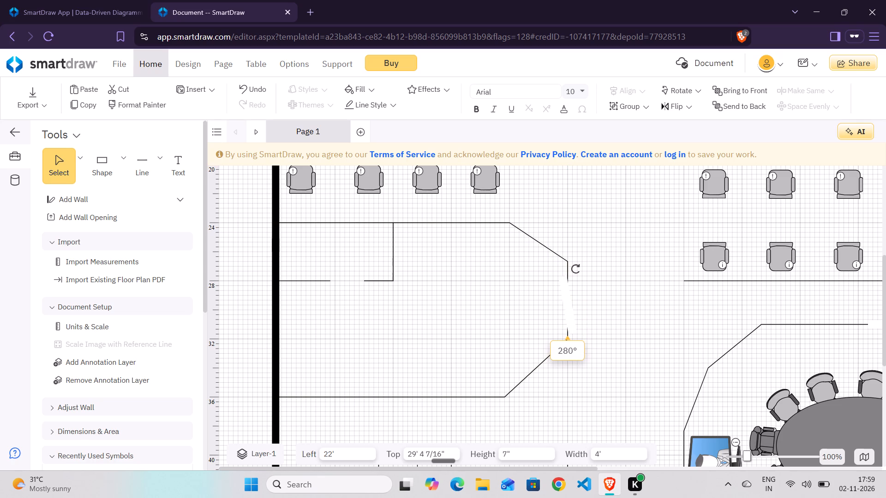
pyautogui.moveTo(575, 269); pyautogui.dragTo(580, 267)
pyautogui.moveTo(580, 267); pyautogui.dragTo(582, 267)
pyautogui.click(594, 348)
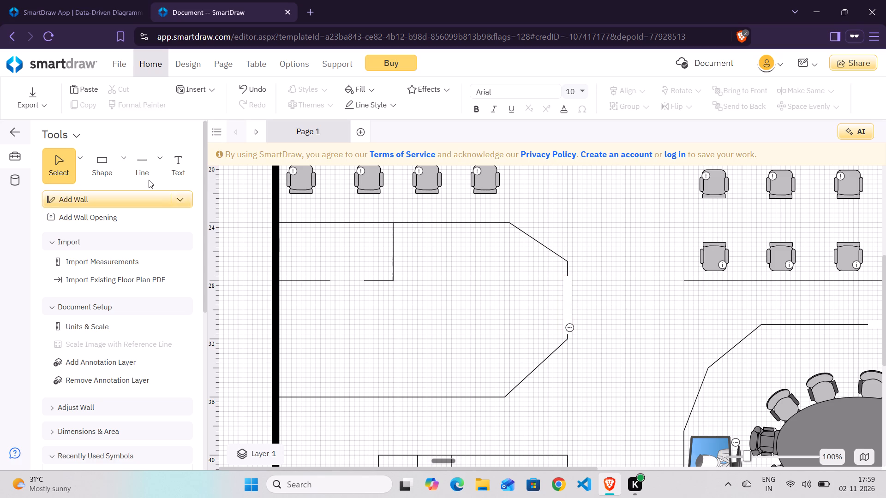
# Draw straight lines from the room's upper edge at Left 14' 4", Top 24', running 4' down and 4' 4" away from the exterior wall.
pyautogui.click(138, 159)
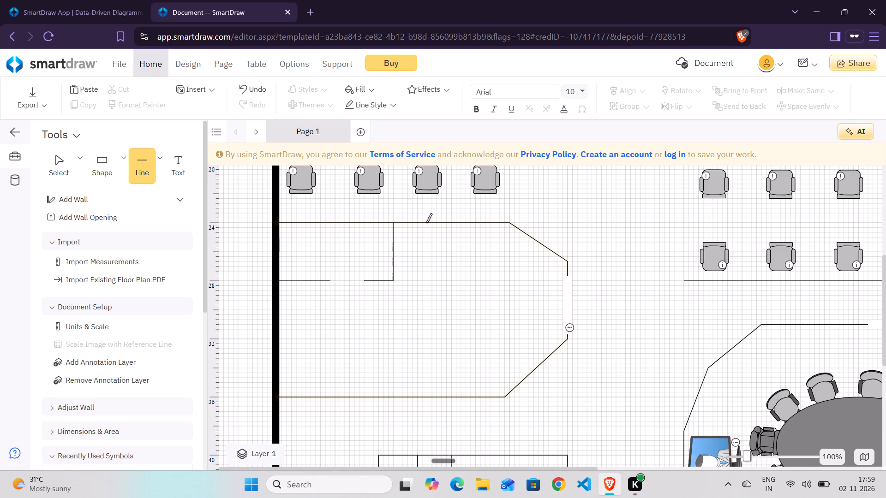
pyautogui.moveTo(427, 222); pyautogui.dragTo(430, 280)
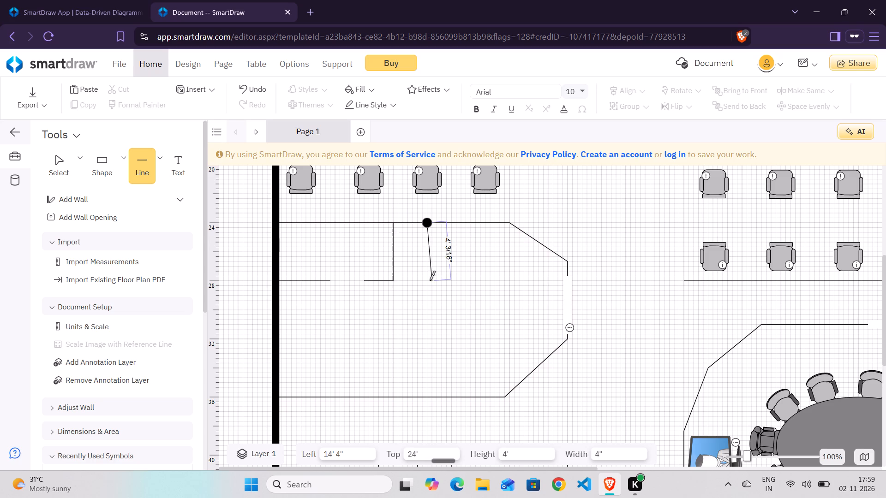
pyautogui.moveTo(430, 280); pyautogui.dragTo(428, 280)
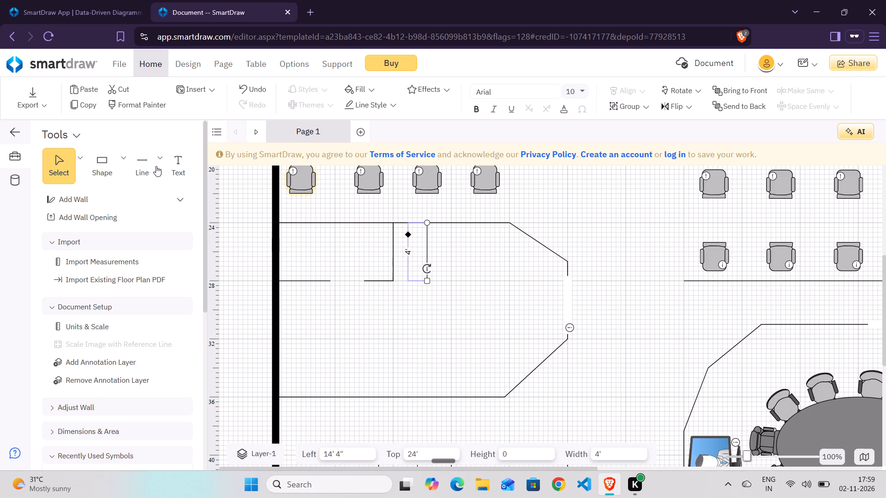
pyautogui.click(144, 163)
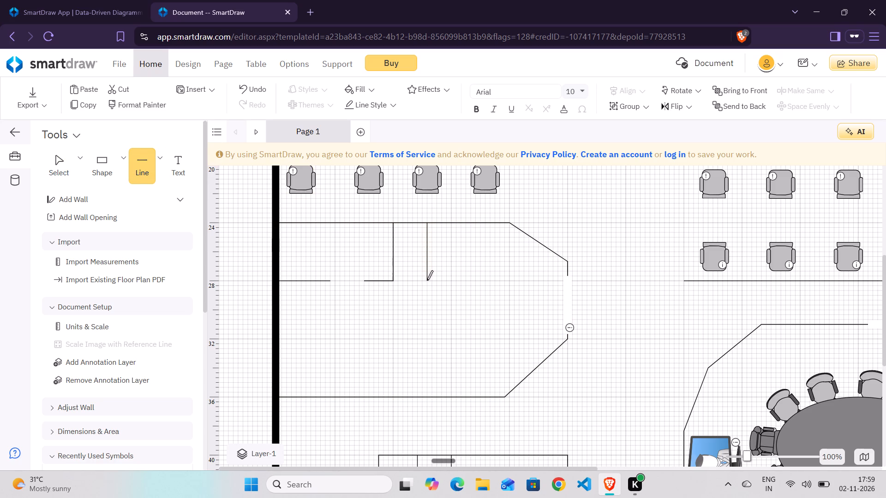
pyautogui.moveTo(427, 280); pyautogui.dragTo(491, 279)
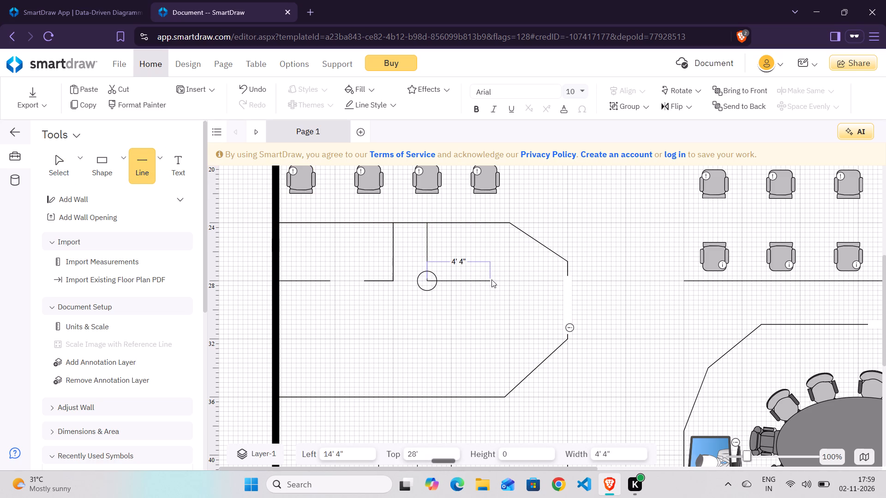
pyautogui.moveTo(491, 279); pyautogui.dragTo(491, 279)
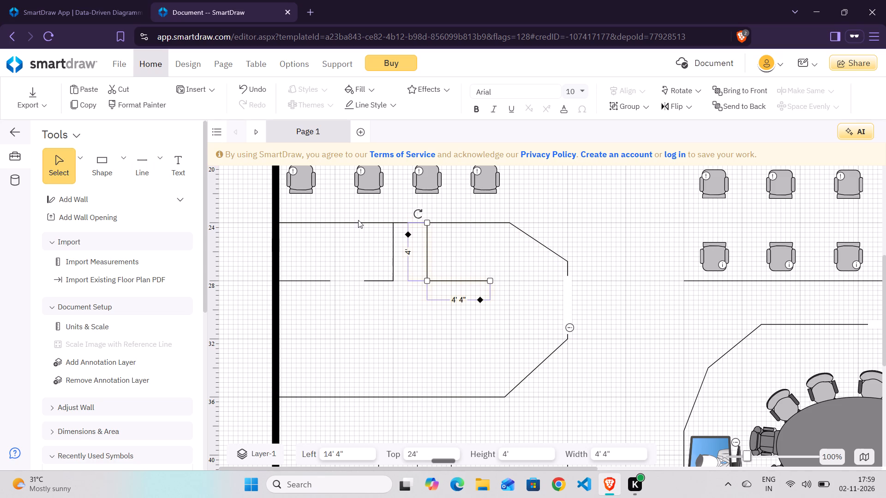
# Draw a 4' vertical straight line down from the room outline's upper corner at Left 20', Top 24'.
pyautogui.click(150, 166)
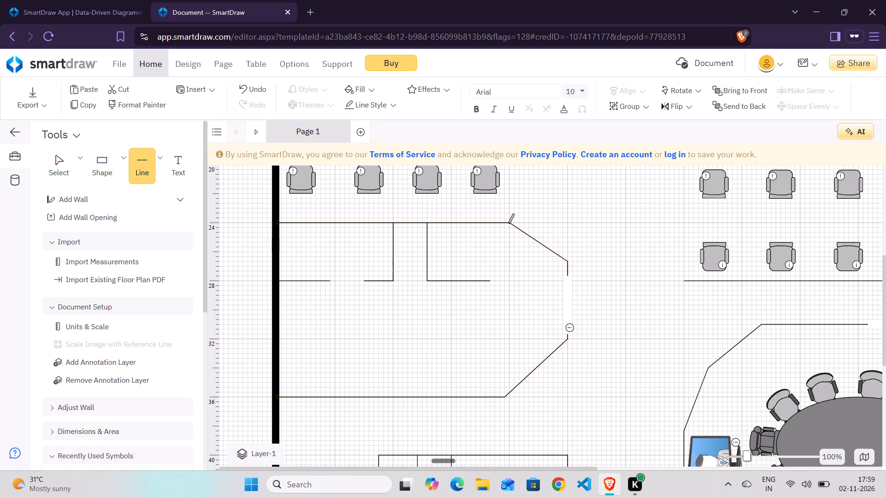
pyautogui.moveTo(509, 223); pyautogui.dragTo(510, 279)
# Review the layout of the whole floor plan, including the partitioned room, chair rows and conference area.
pyautogui.hscroll(-1, 744, 378)
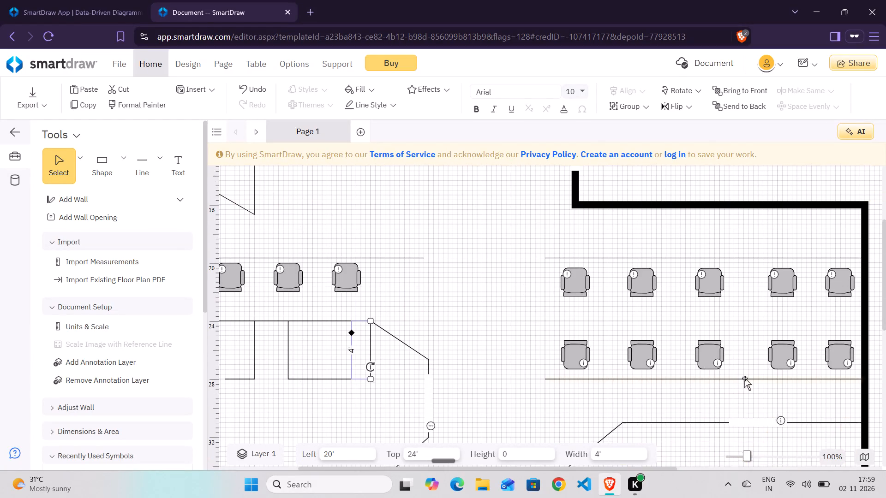
pyautogui.hscroll(-1, 744, 378)
pyautogui.scroll(-2, 744, 378)
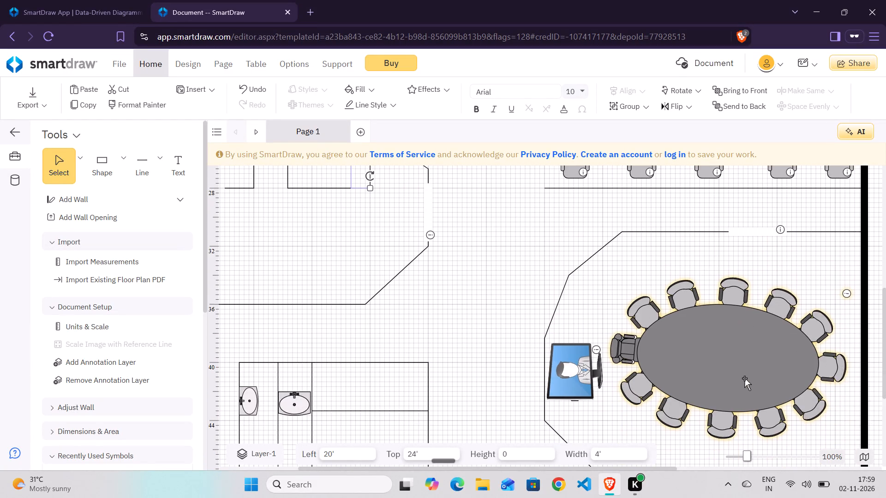
pyautogui.scroll(1, 744, 378)
pyautogui.hscroll(-1, 744, 378)
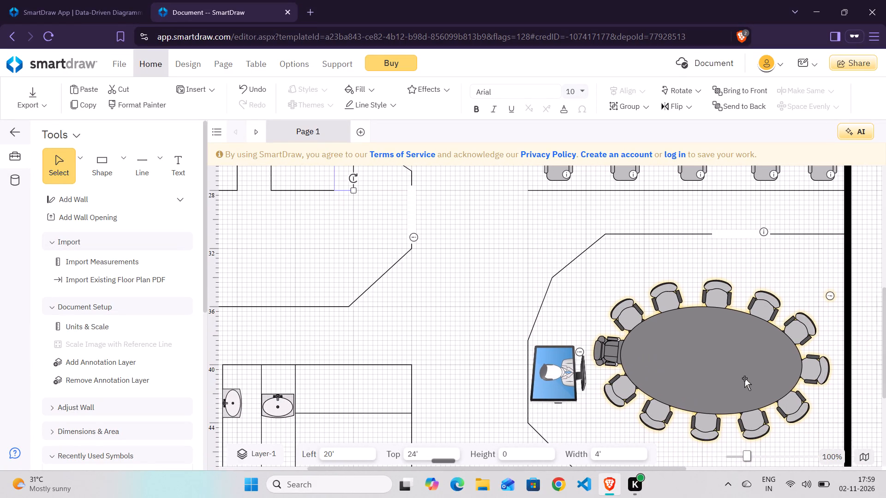
pyautogui.hscroll(2, 744, 378)
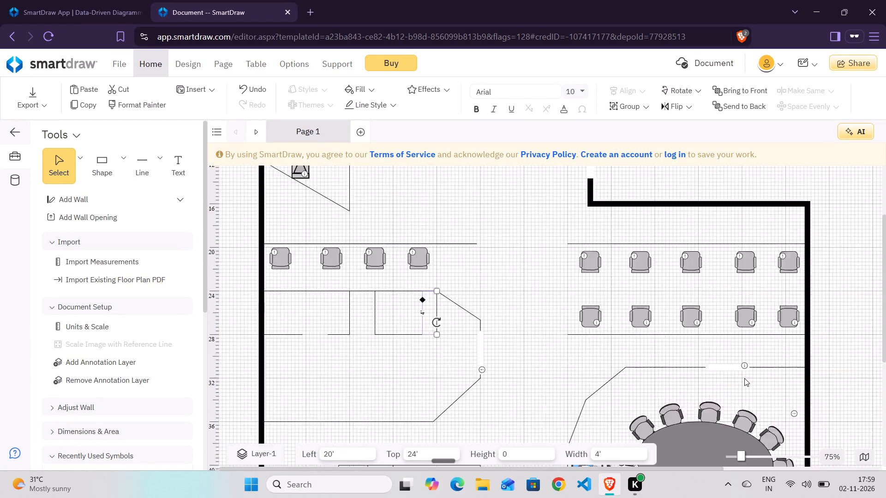
pyautogui.hscroll(1, 699, 324)
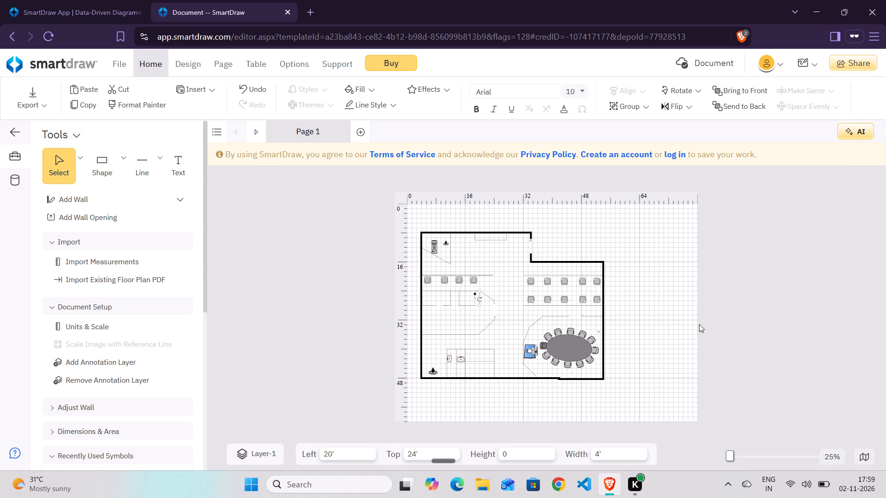
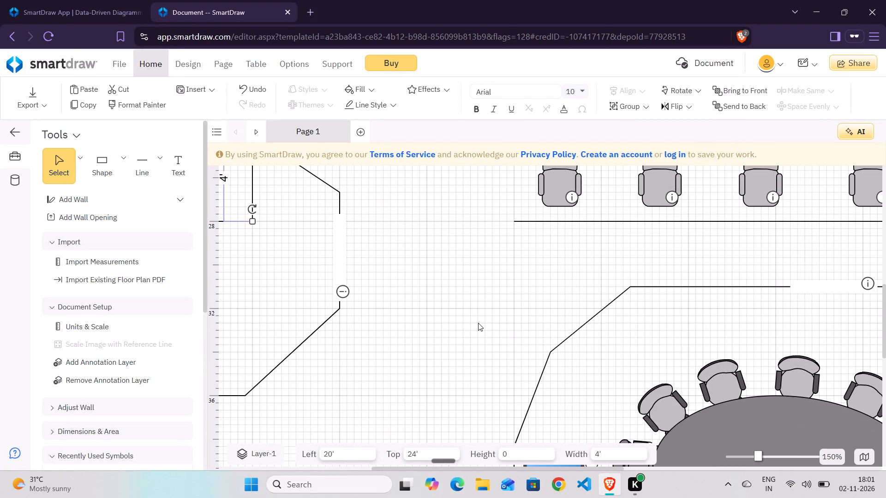
# Draw a horizontal straight line about 4' 1" long from the exterior wall into the polygonal room at Top 32'.
pyautogui.hscroll(3, 478, 323)
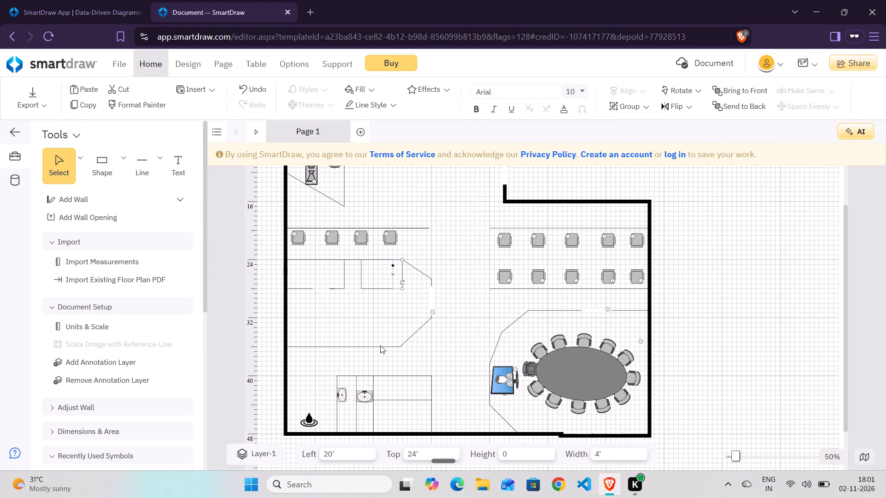
pyautogui.hscroll(2, 380, 345)
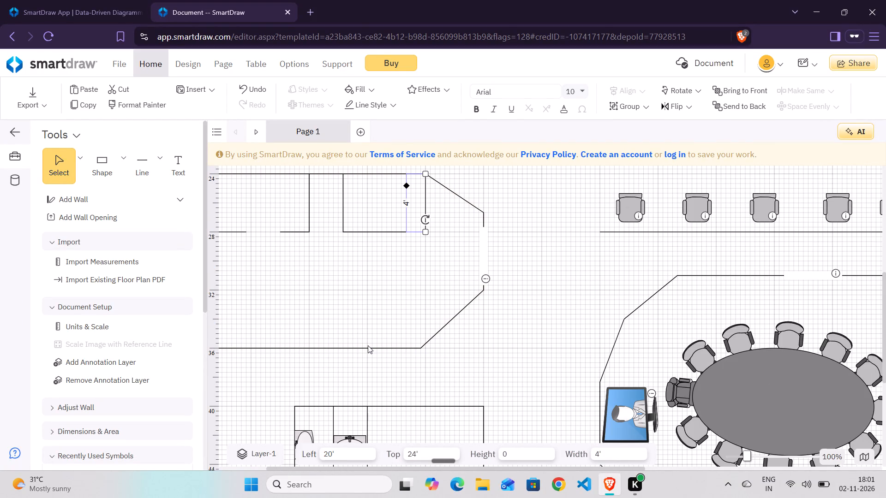
pyautogui.click(788, 385)
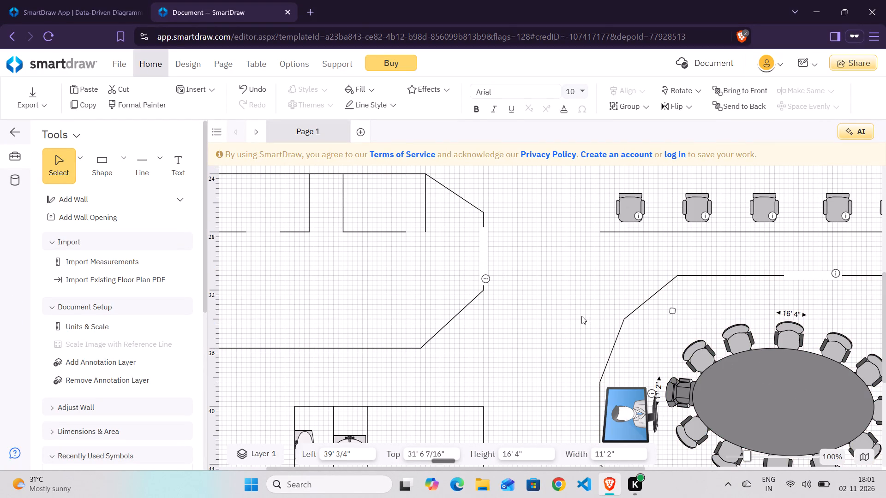
pyautogui.click(142, 179)
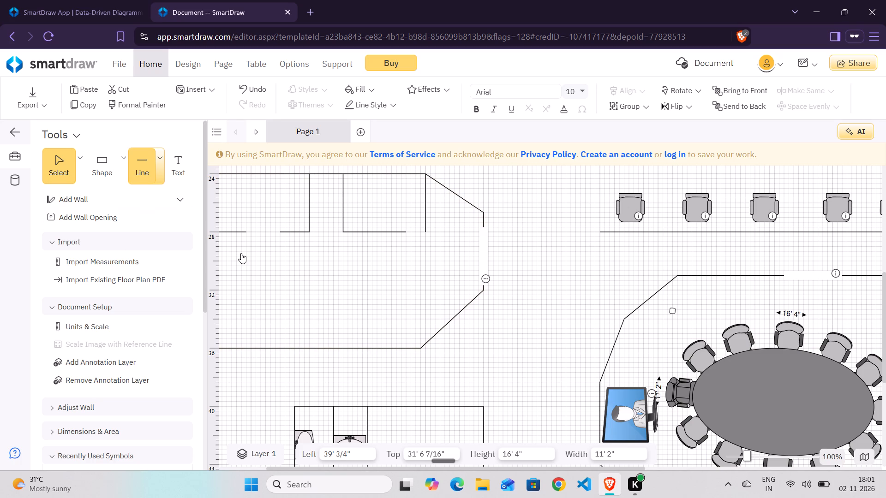
pyautogui.hscroll(1, 318, 326)
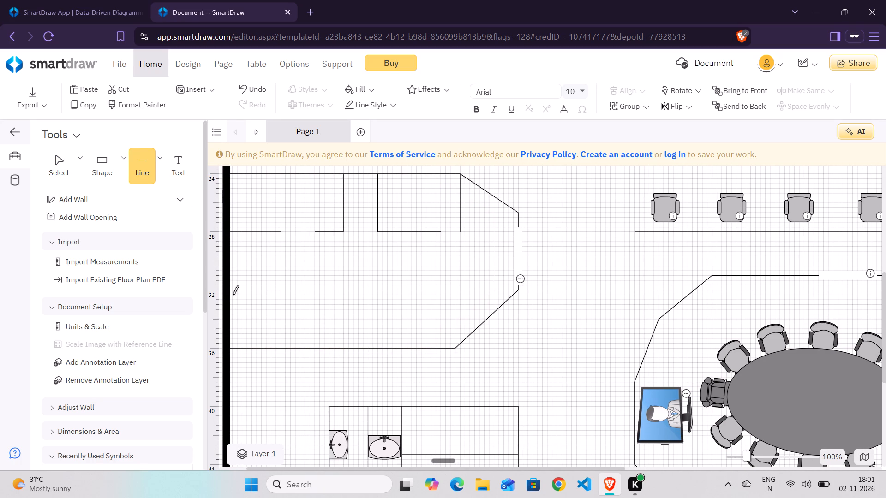
pyautogui.moveTo(230, 289); pyautogui.dragTo(276, 286)
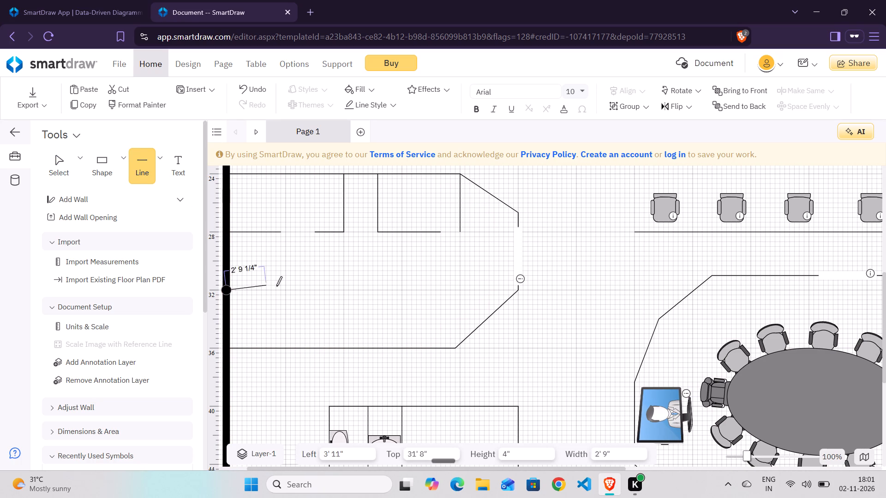
pyautogui.moveTo(276, 286); pyautogui.dragTo(285, 292)
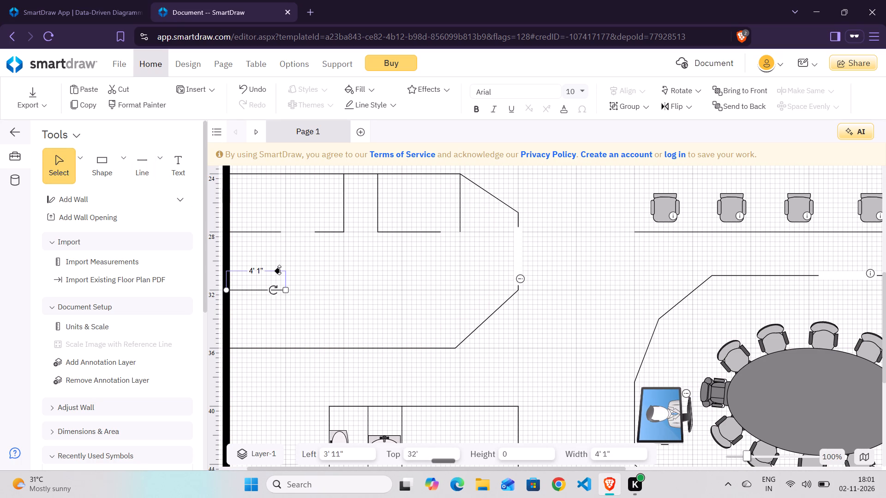
# Draw an L-shaped partition at Left 12': about 4' 4" vertical from the room's lower edge, then about 2' 8" toward the exterior wall.
pyautogui.click(152, 175)
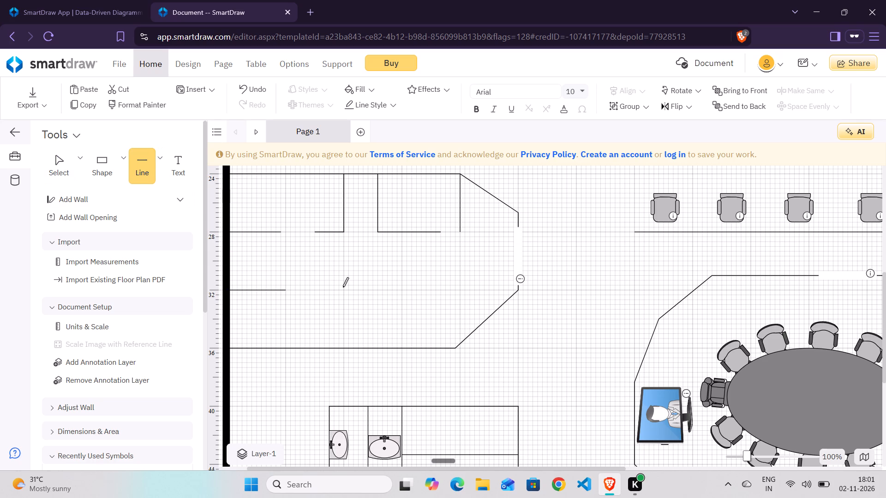
pyautogui.moveTo(343, 287); pyautogui.dragTo(343, 348)
pyautogui.click(140, 181)
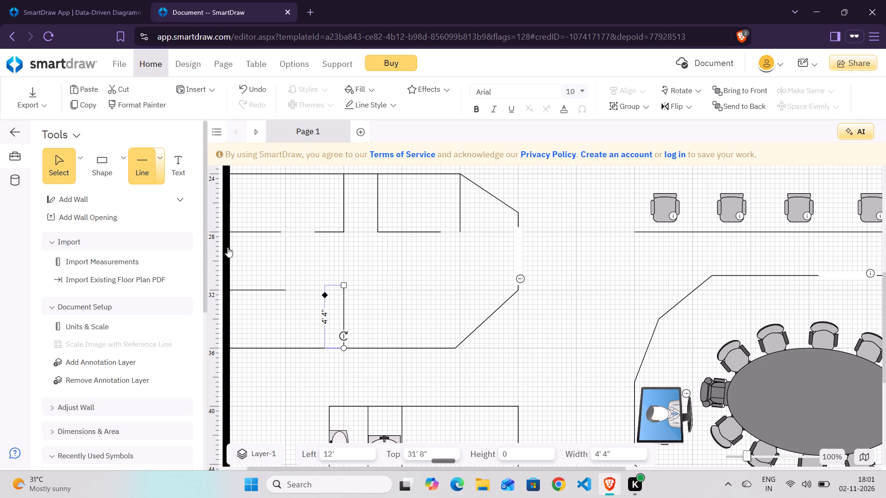
pyautogui.moveTo(345, 288); pyautogui.dragTo(317, 289)
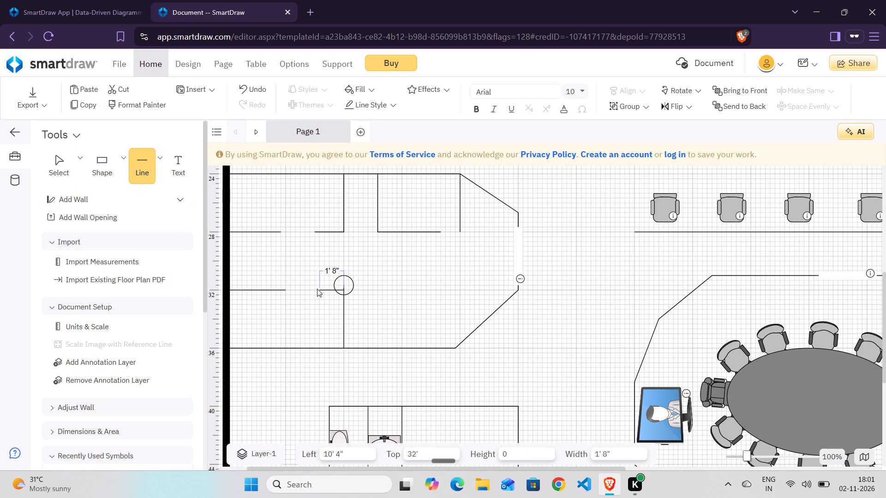
pyautogui.moveTo(317, 289); pyautogui.dragTo(305, 291)
pyautogui.moveTo(305, 291); pyautogui.dragTo(307, 290)
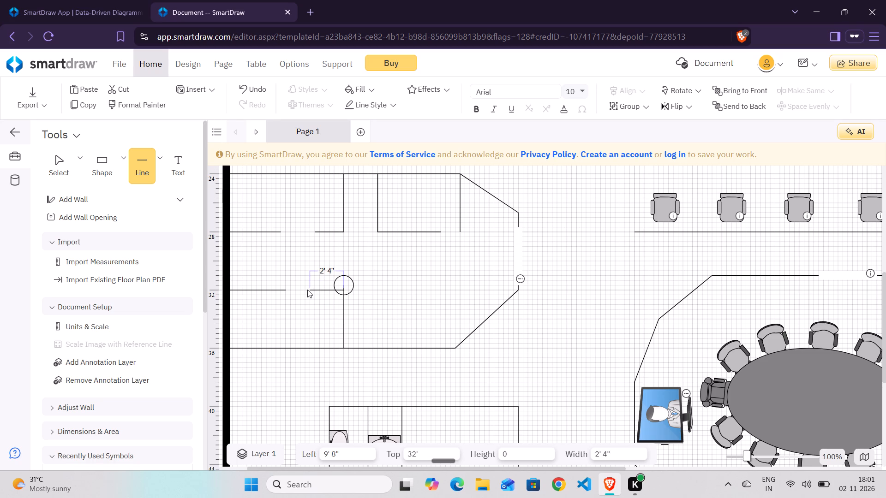
pyautogui.moveTo(307, 290); pyautogui.dragTo(306, 290)
pyautogui.click(427, 380)
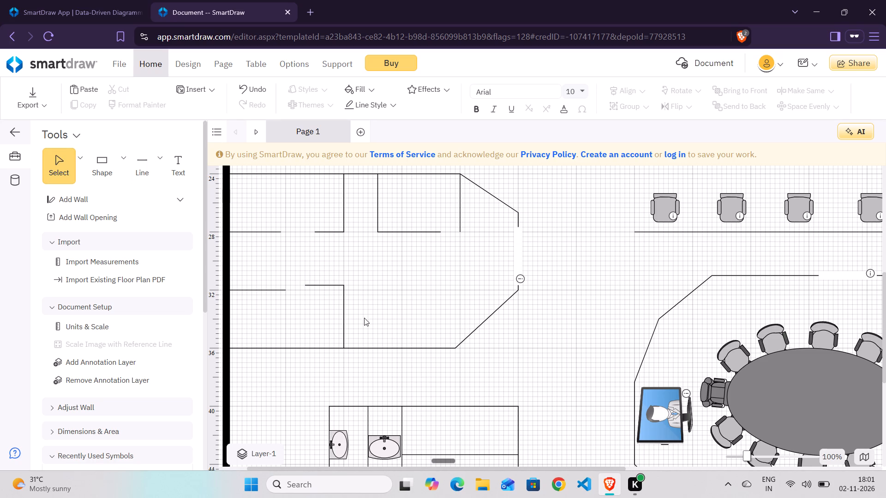
# Lower the L-shaped partition's upper corner and free end to Top 32', giving it a 4' height and 2' 8" width.
pyautogui.click(313, 286)
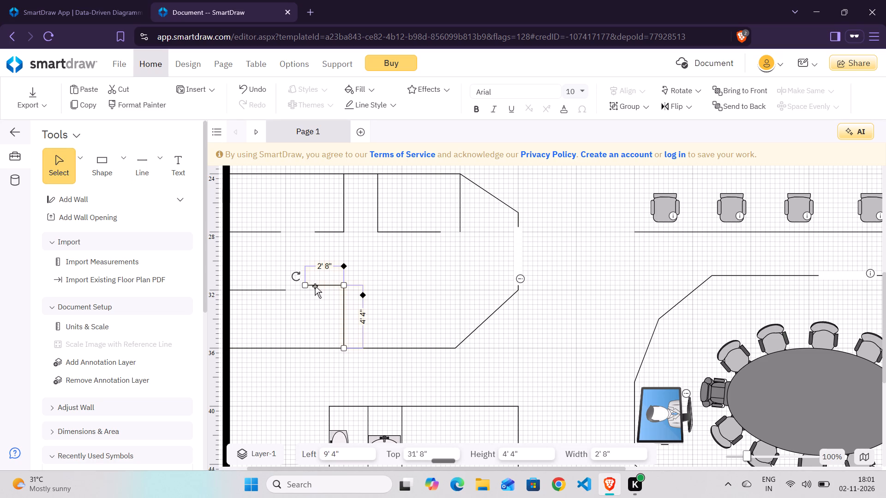
pyautogui.click(316, 285)
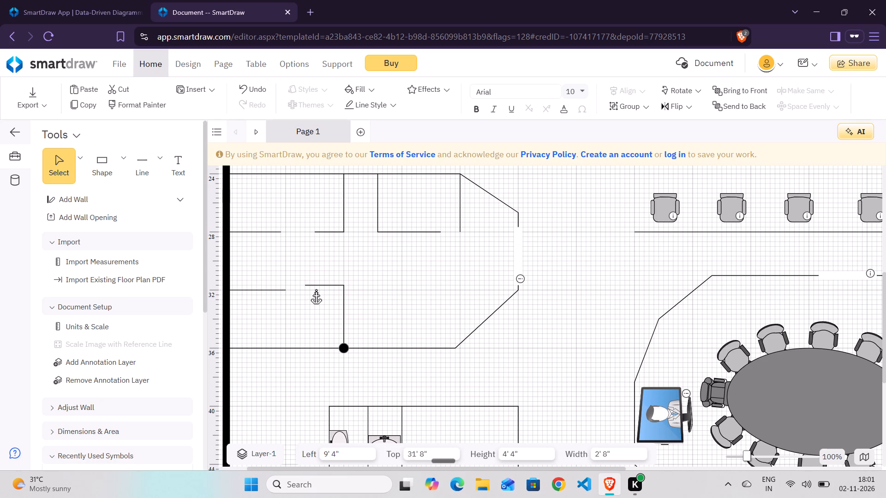
pyautogui.moveTo(322, 287); pyautogui.dragTo(322, 291)
pyautogui.moveTo(322, 291); pyautogui.dragTo(322, 292)
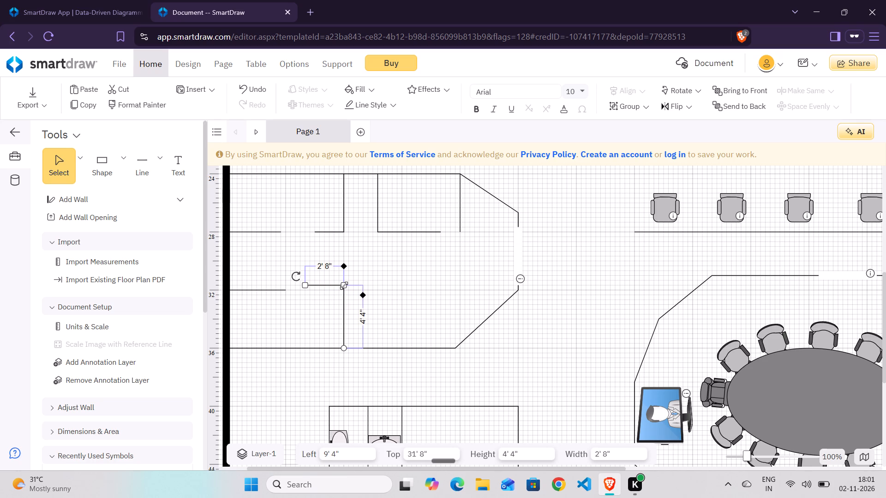
pyautogui.click(344, 285)
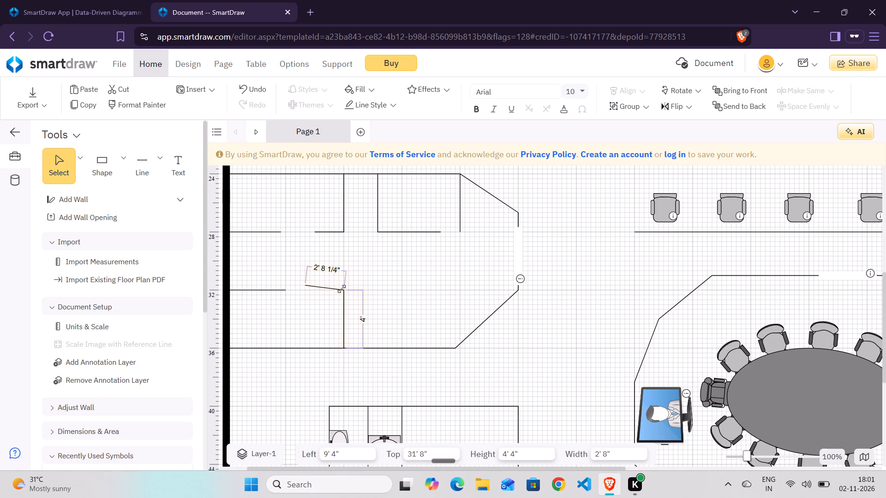
pyautogui.click(304, 286)
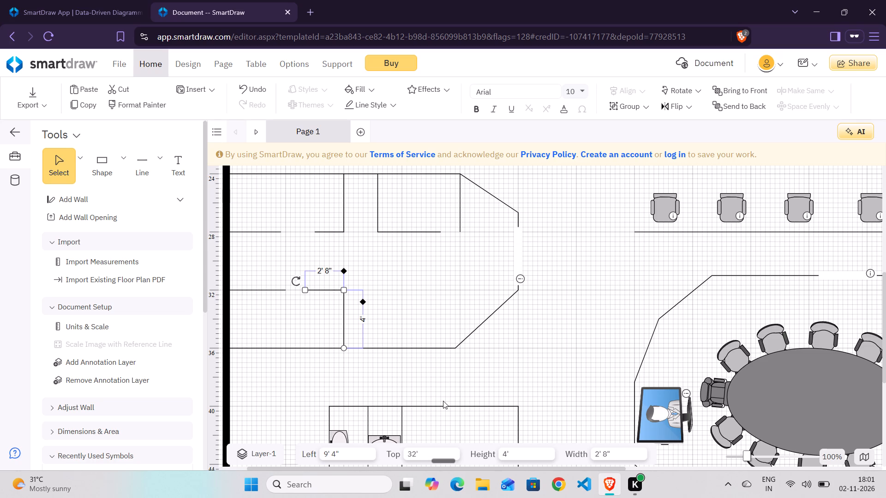
pyautogui.click(443, 401)
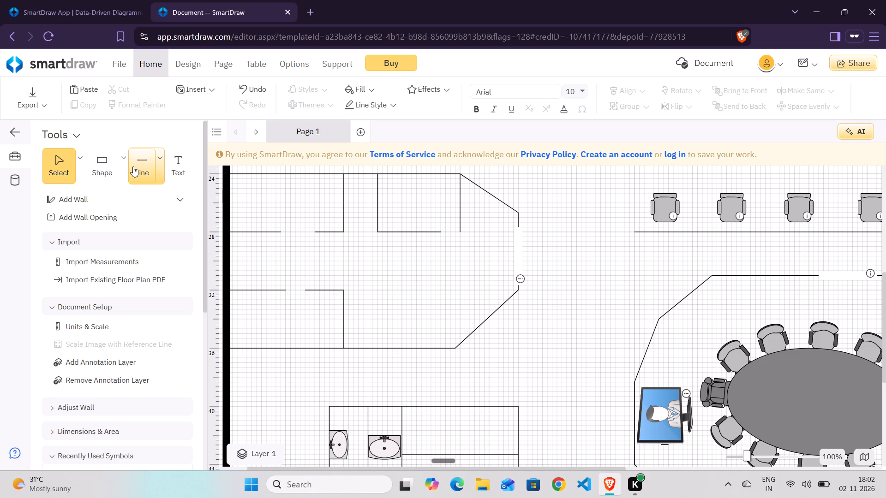
# Draw a multi-segment line at Left 14' 8" rising 4' from the room's lower edge and running 2' 8" away from the exterior wall.
pyautogui.click(160, 164)
pyautogui.click(229, 272)
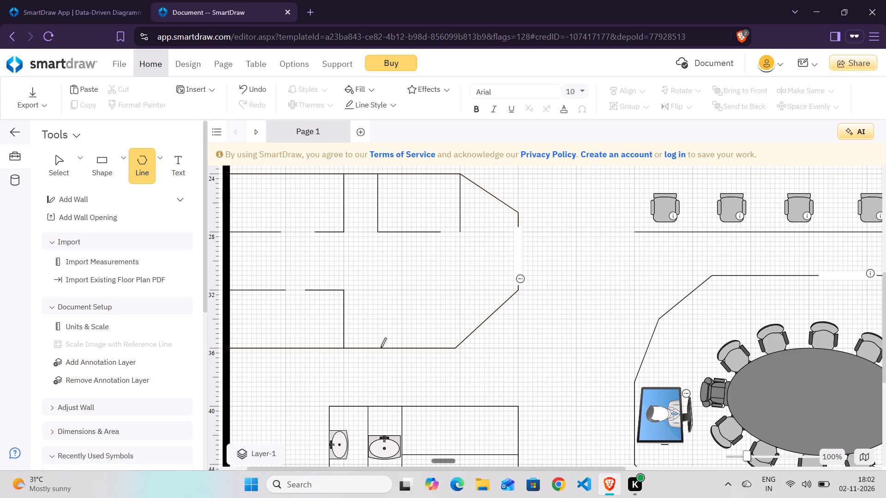
pyautogui.moveTo(381, 347); pyautogui.dragTo(383, 292)
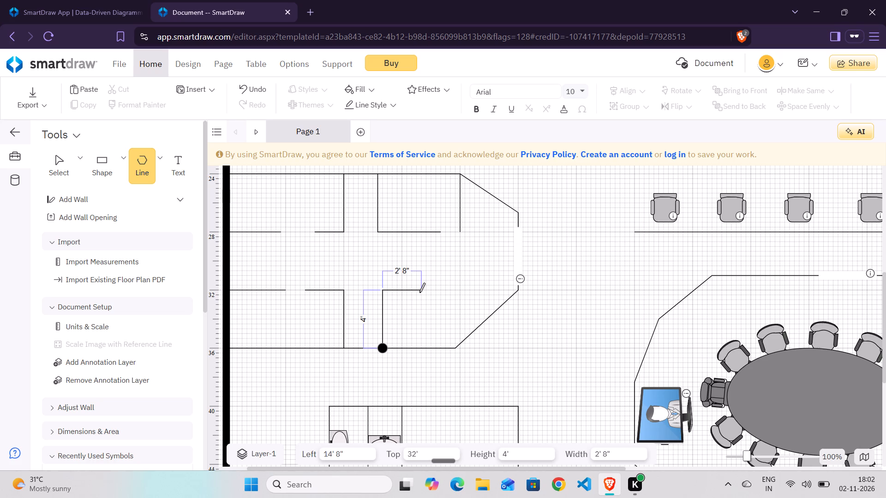
pyautogui.click(419, 292)
pyautogui.doubleClick(419, 292)
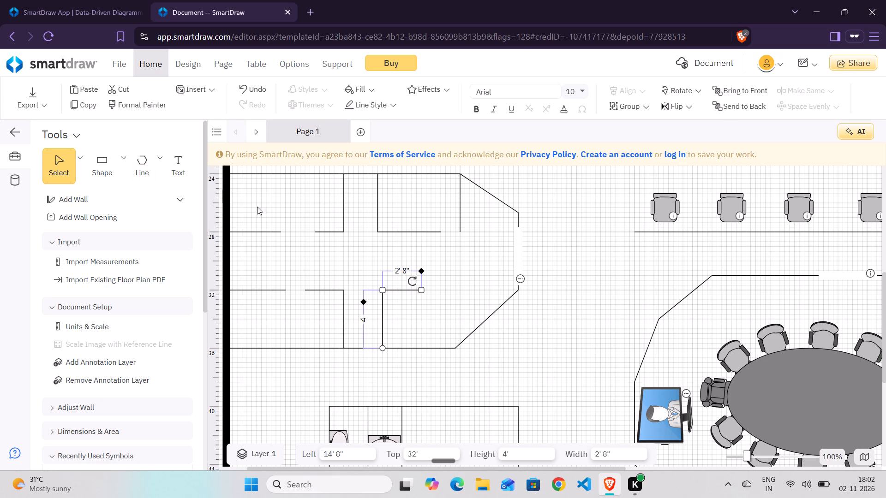
# Draw a multi-segment line from the room outline's lower corner, rising 4' to Top 32' and running 1' toward the neighbouring partition.
pyautogui.click(154, 160)
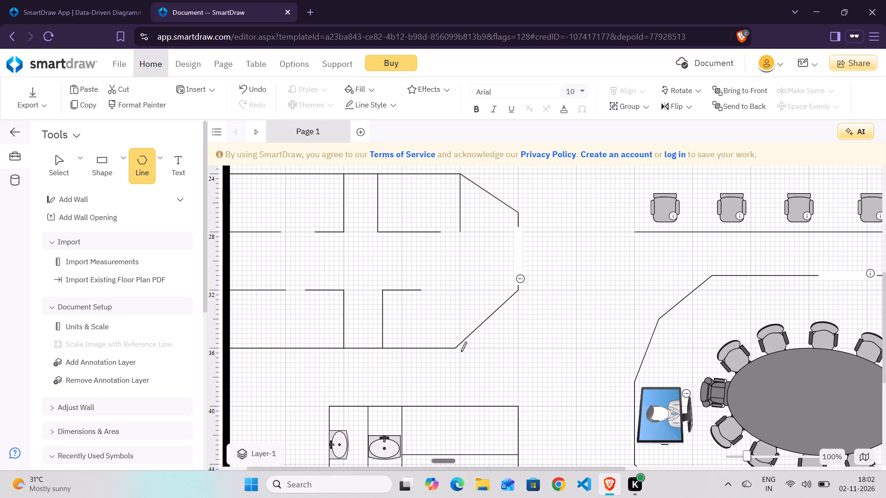
pyautogui.moveTo(455, 348); pyautogui.dragTo(457, 290)
pyautogui.click(457, 290)
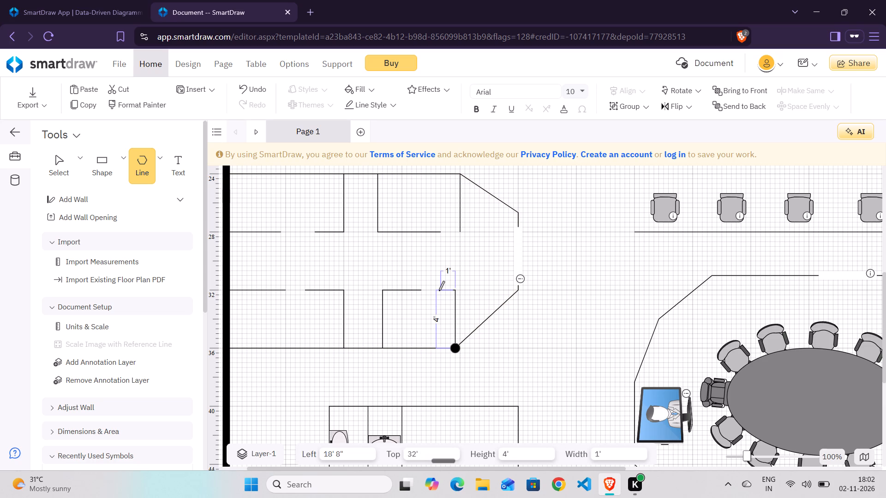
pyautogui.click(439, 290)
pyautogui.doubleClick(439, 290)
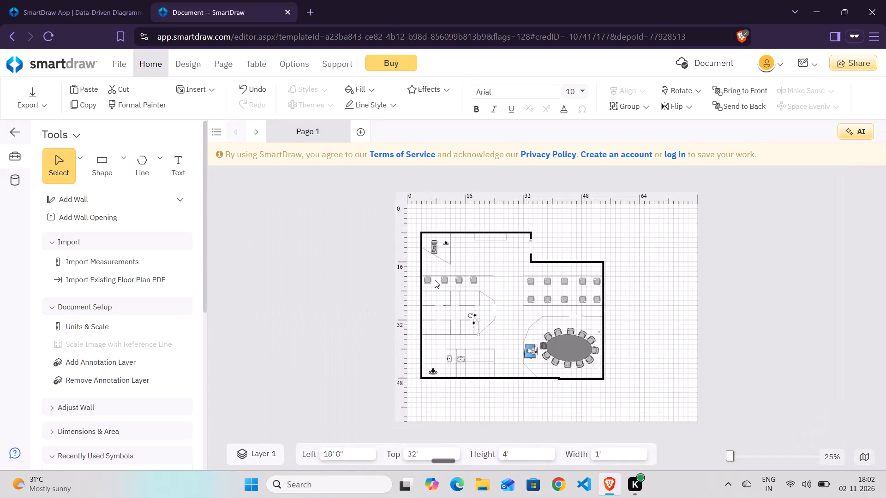
# Review the partitioned polygonal room, the chair rows and the coffee and water area of the floor plan.
pyautogui.scroll(-1, 492, 378)
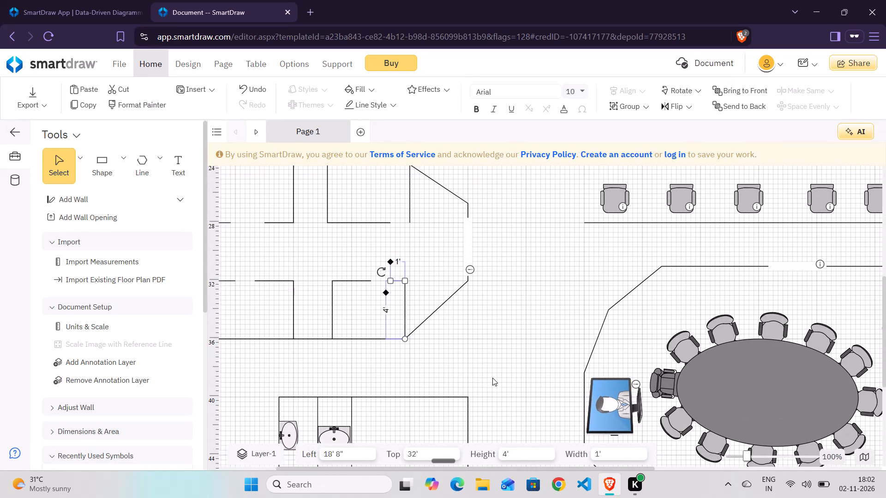
pyautogui.hscroll(1, 492, 378)
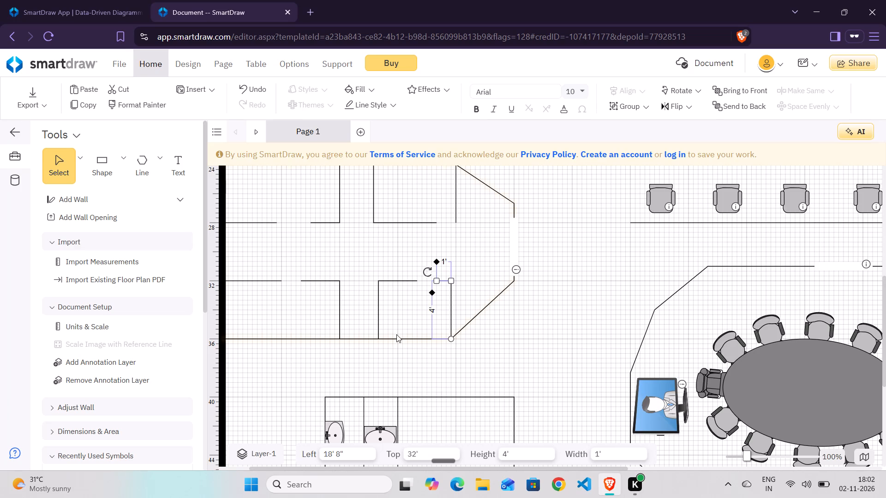
pyautogui.hscroll(1, 396, 334)
pyautogui.scroll(1, 396, 334)
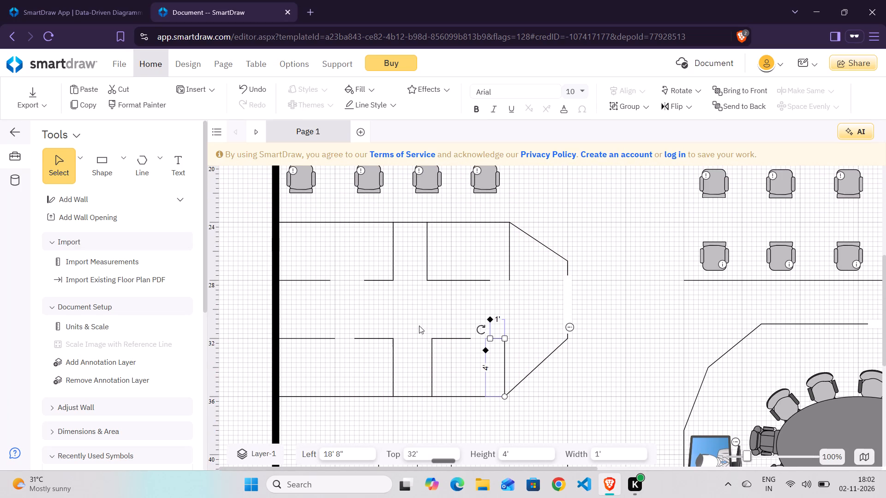
pyautogui.hscroll(-1, 451, 320)
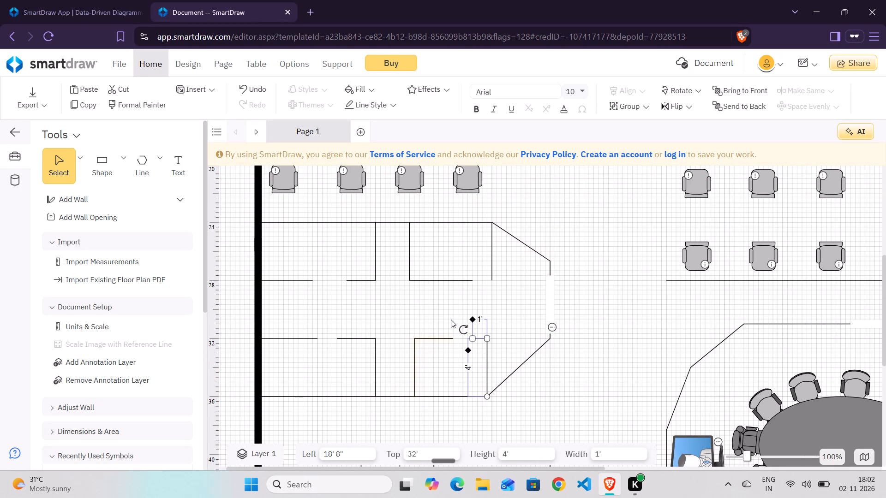
pyautogui.hscroll(-1, 451, 320)
pyautogui.click(585, 386)
pyautogui.hscroll(-1, 585, 386)
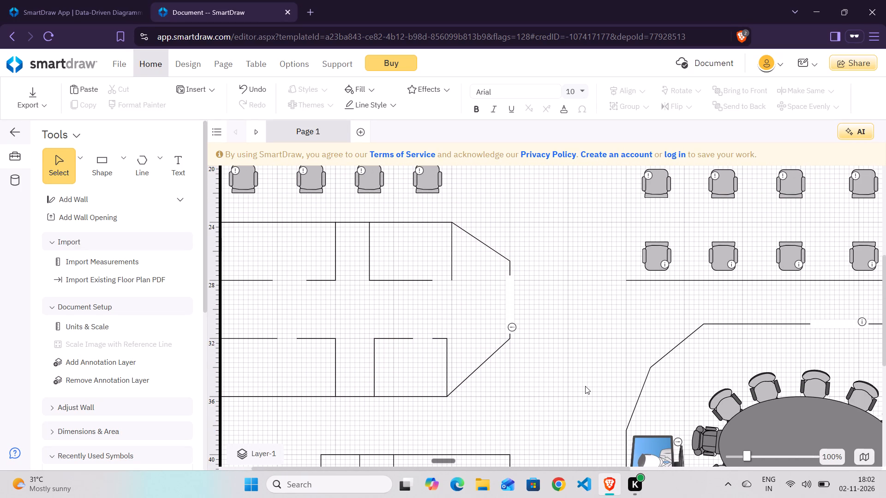
pyautogui.scroll(1, 585, 386)
pyautogui.hscroll(2, 585, 386)
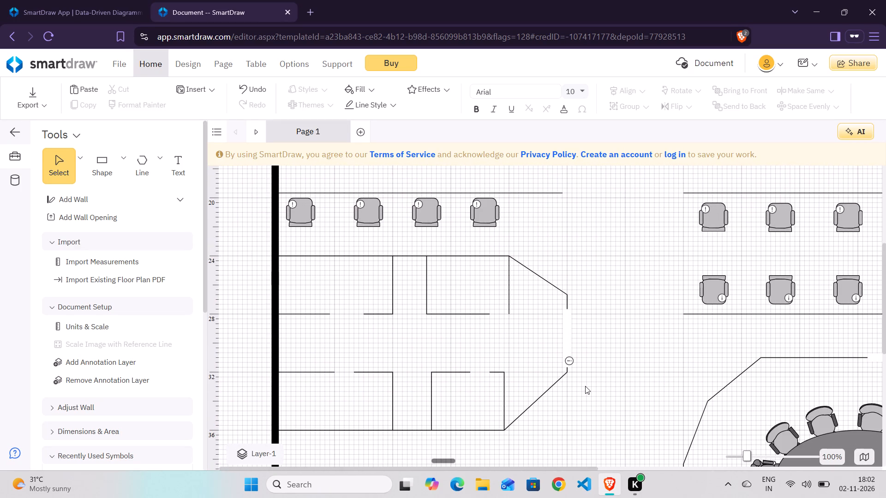
pyautogui.scroll(1, 585, 386)
pyautogui.hscroll(1, 585, 386)
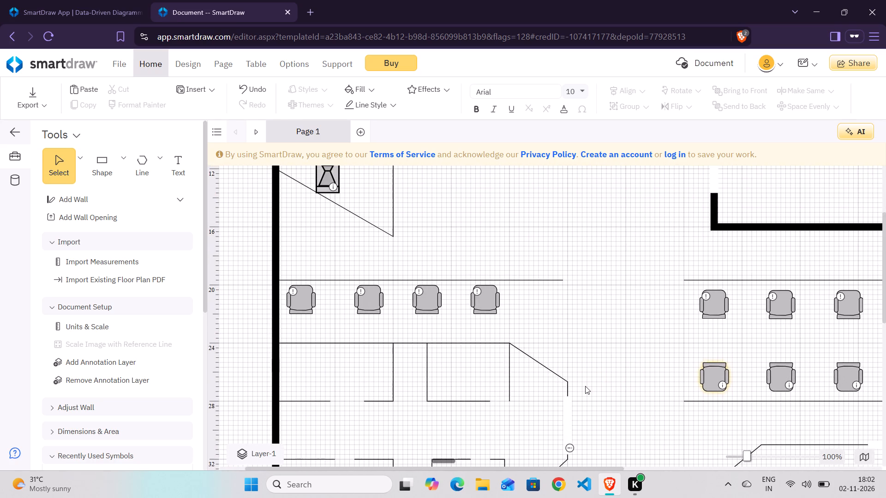
pyautogui.hscroll(1, 585, 386)
pyautogui.scroll(1, 585, 386)
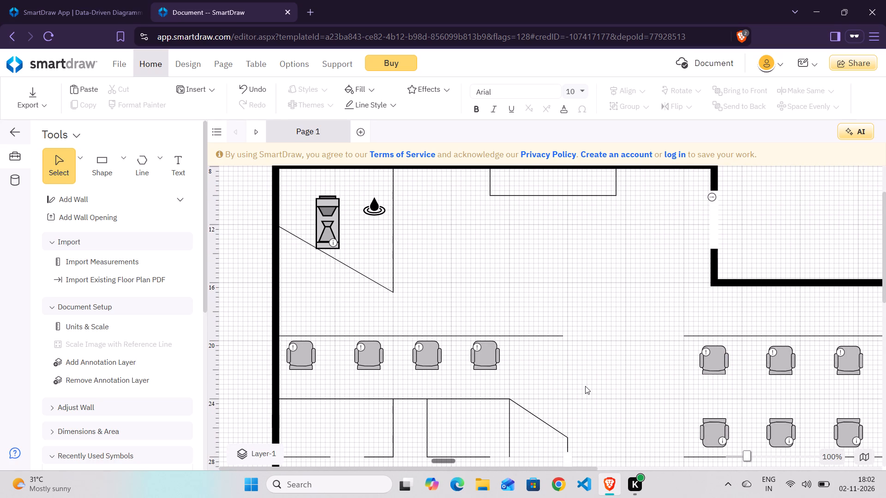
pyautogui.hscroll(-1, 585, 386)
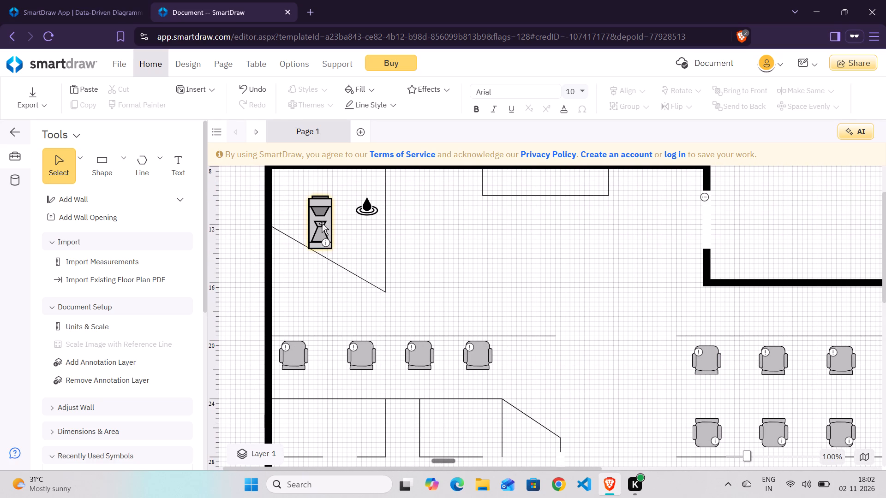
# Replace the symbol search term with "idol" and look through the results for a suitable symbol.
pyautogui.hscroll(-1, 535, 241)
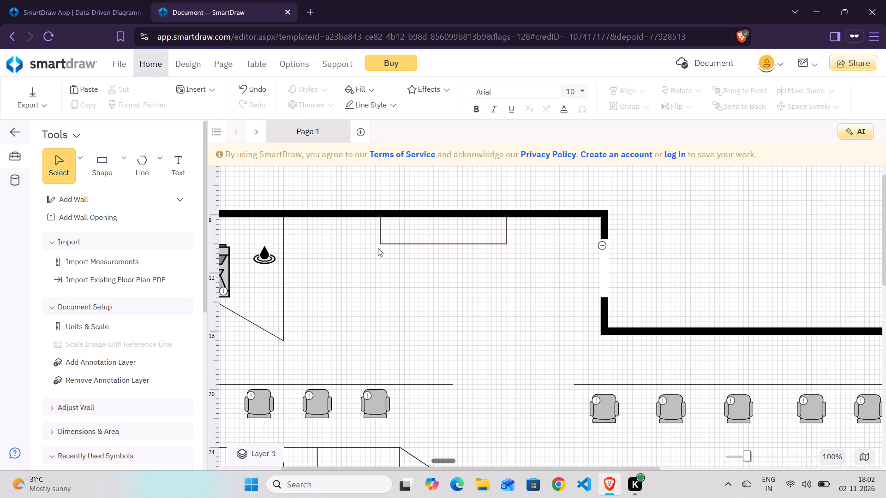
pyautogui.scroll(-2, 89, 395)
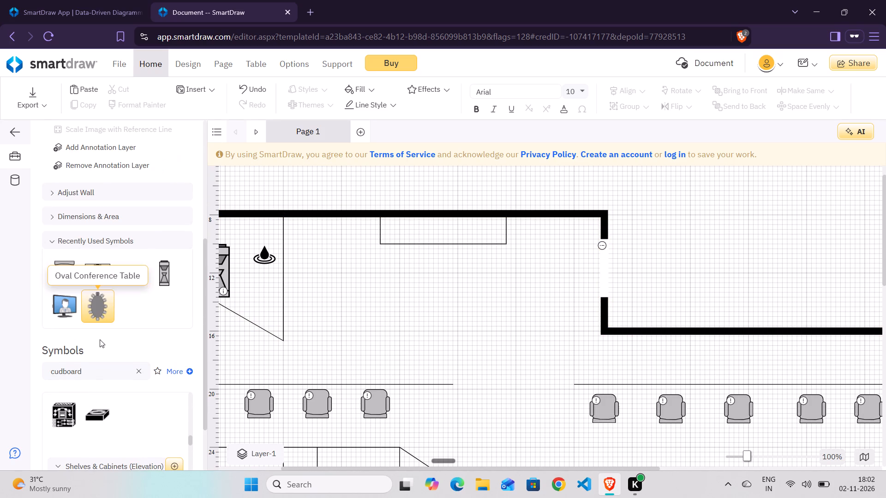
pyautogui.click(140, 376)
pyautogui.click(90, 372)
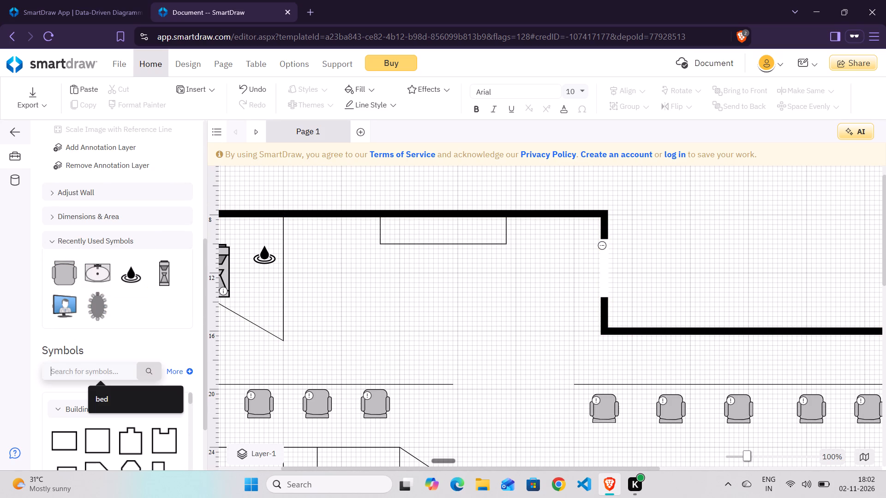
pyautogui.write('id')
pyautogui.write('ol')
pyautogui.click(145, 372)
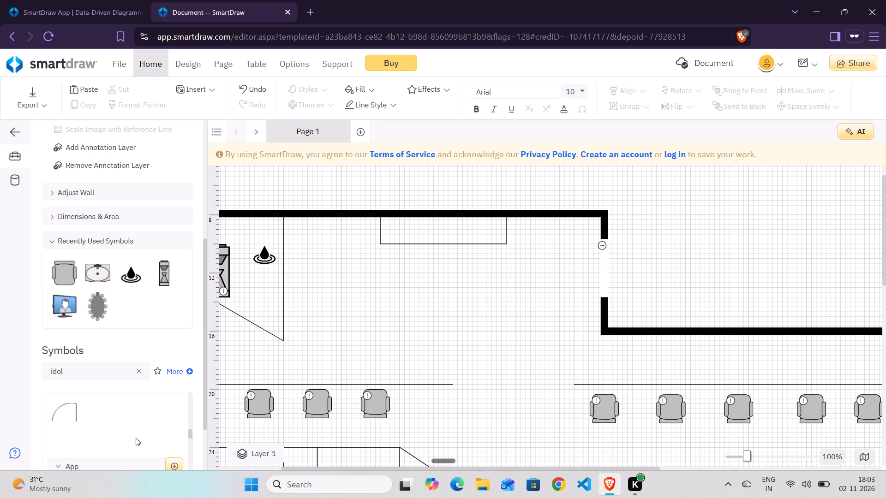
pyautogui.scroll(-2, 136, 438)
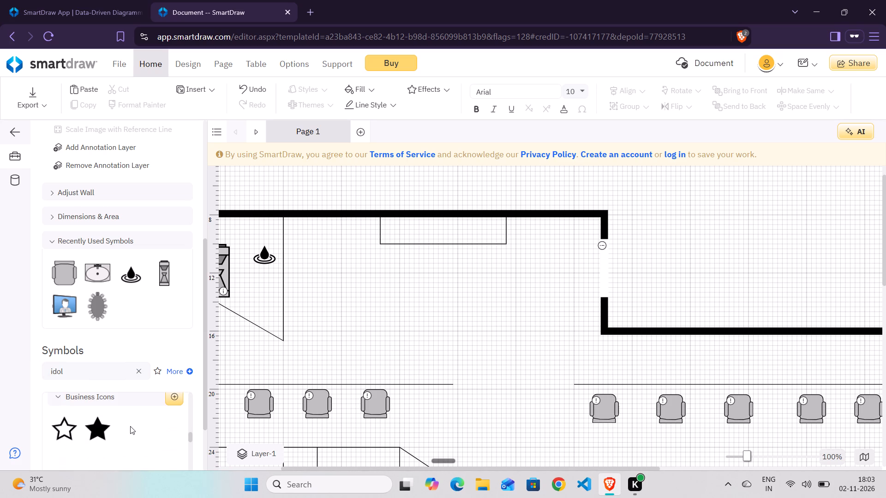
pyautogui.scroll(-1, 130, 426)
pyautogui.scroll(-2, 72, 431)
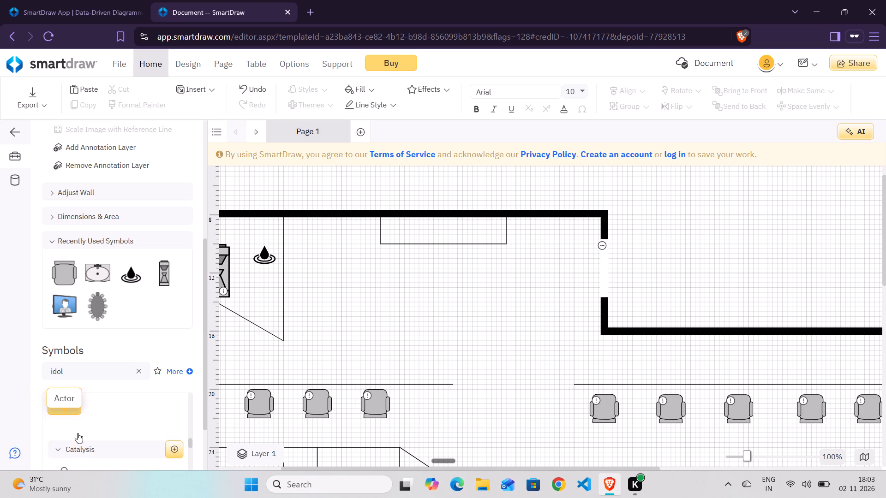
pyautogui.scroll(-3, 78, 433)
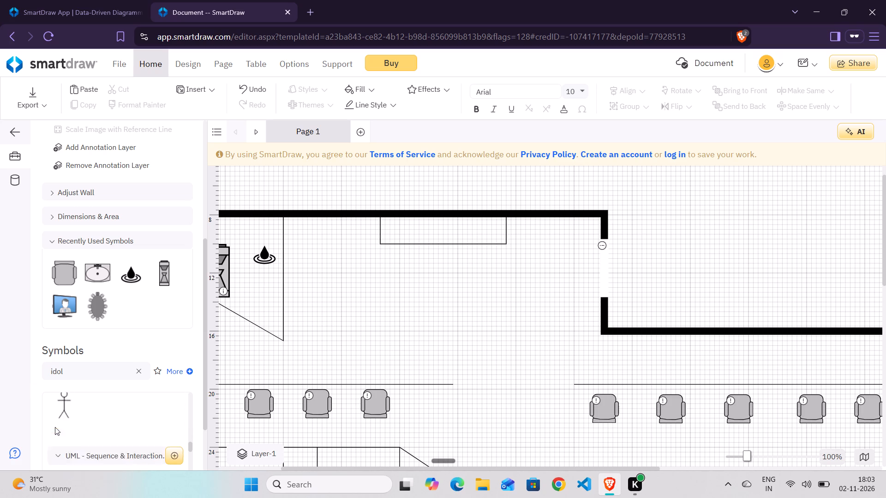
pyautogui.scroll(-1, 55, 427)
pyautogui.scroll(-1, 136, 453)
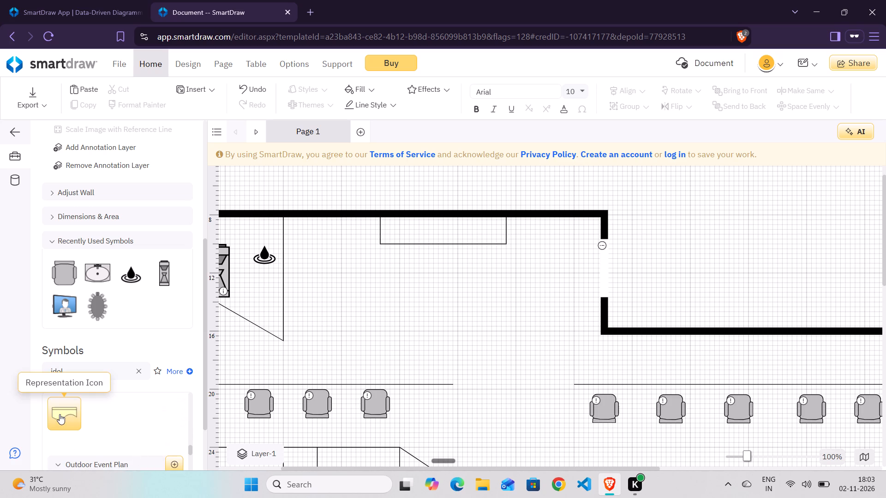
pyautogui.scroll(-1, 60, 414)
pyautogui.scroll(-1, 162, 480)
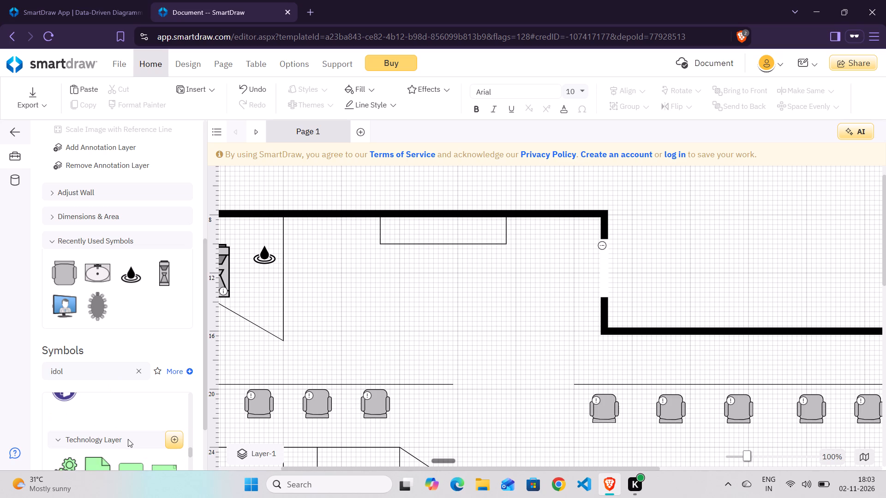
pyautogui.scroll(-3, 126, 436)
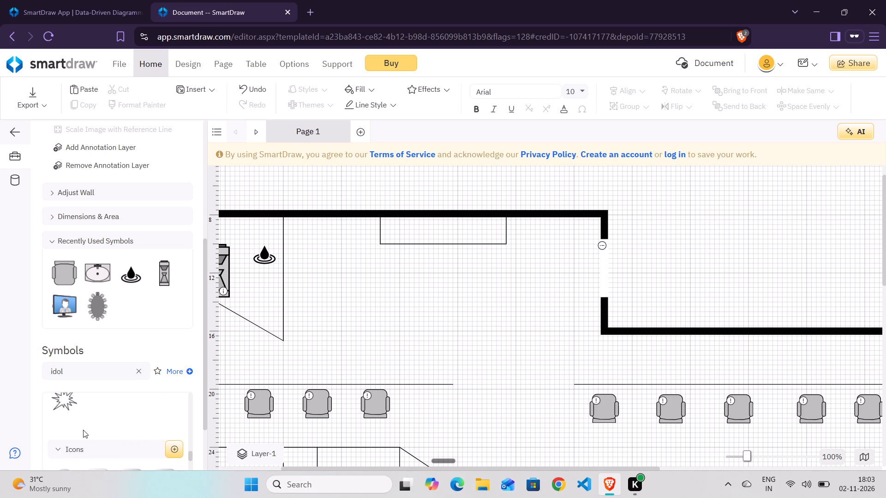
pyautogui.scroll(-2, 83, 430)
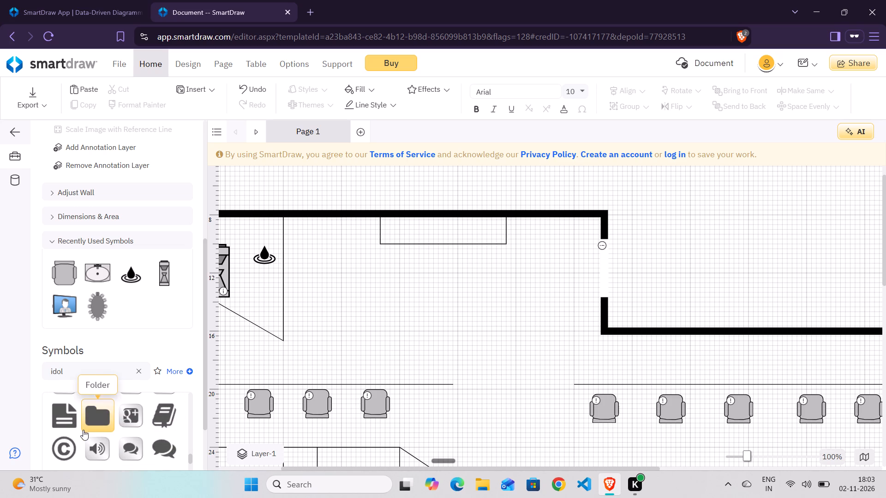
pyautogui.scroll(-2, 138, 434)
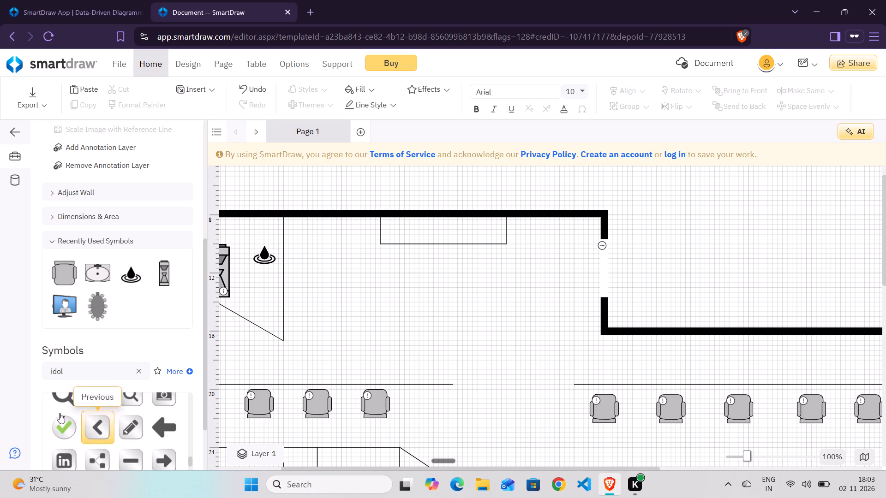
pyautogui.scroll(-1, 138, 427)
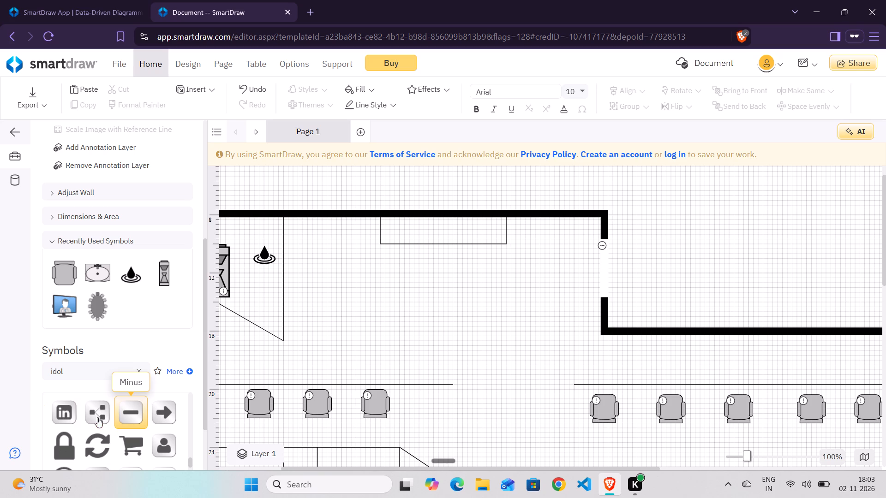
pyautogui.scroll(-1, 143, 439)
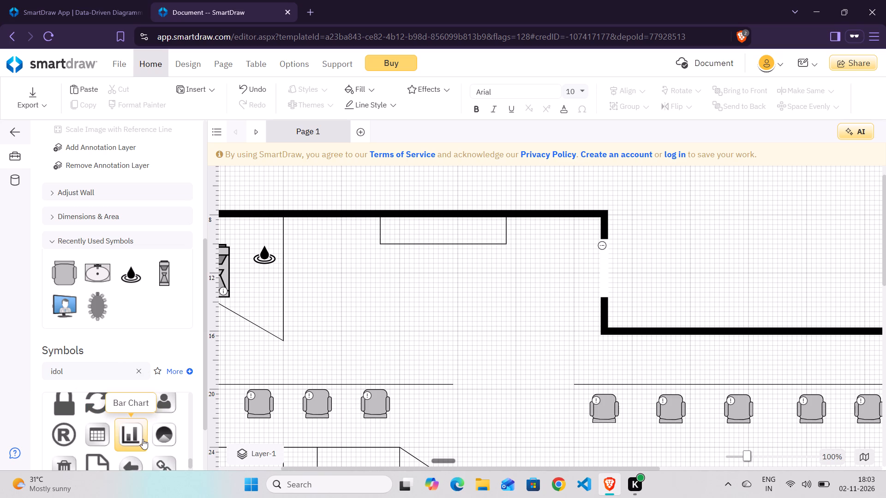
pyautogui.scroll(-2, 143, 439)
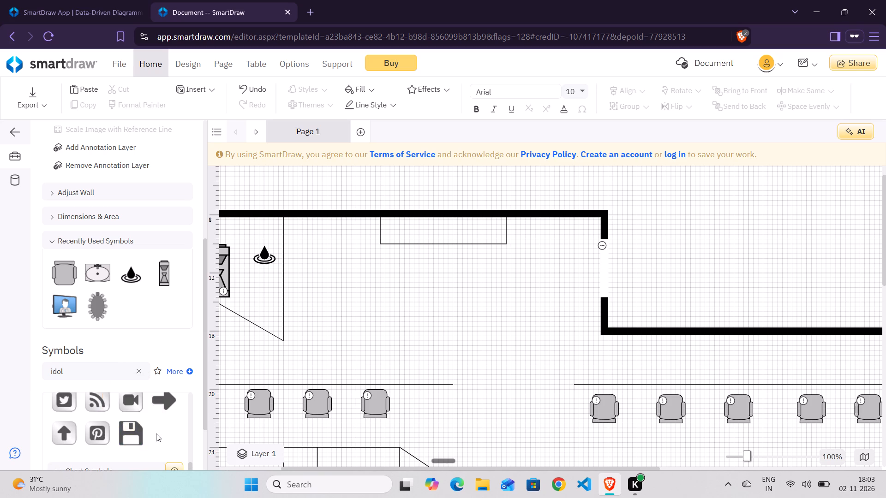
pyautogui.scroll(-2, 415, 453)
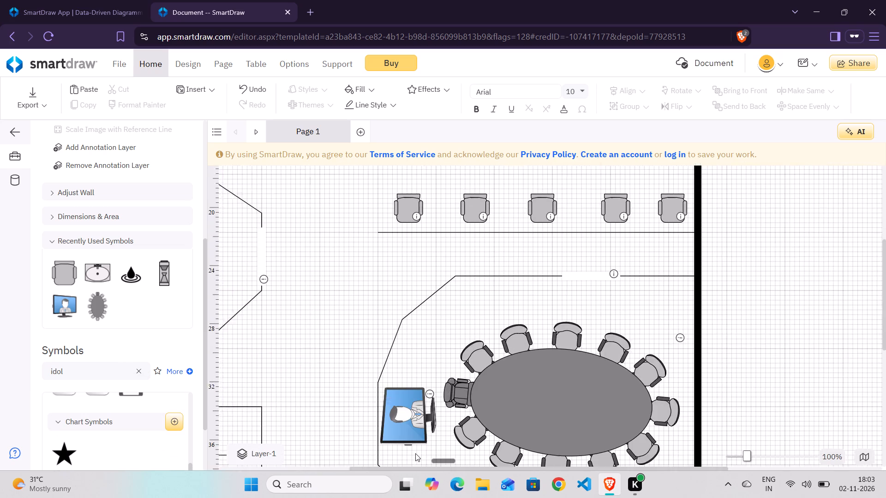
# Inspect the conference room and the overall layout of the furnished floor plan.
pyautogui.scroll(-2, 415, 453)
pyautogui.scroll(1, 415, 453)
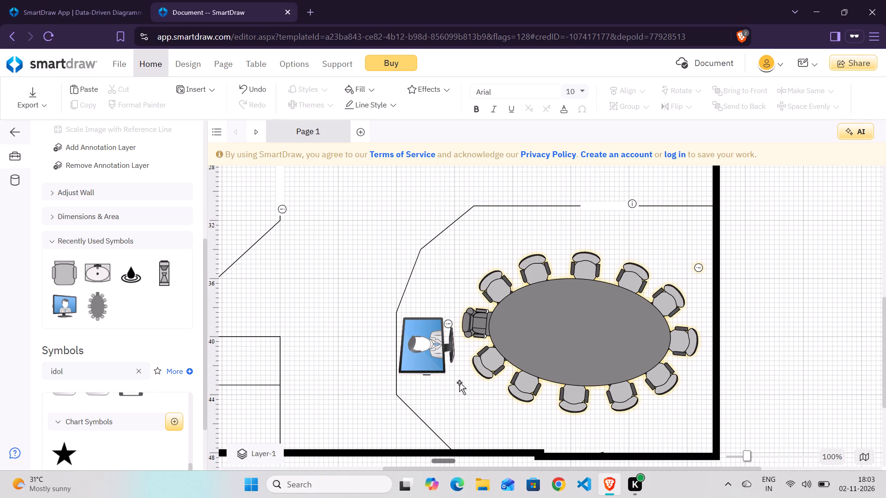
pyautogui.hscroll(1, 459, 382)
pyautogui.hscroll(-1, 459, 382)
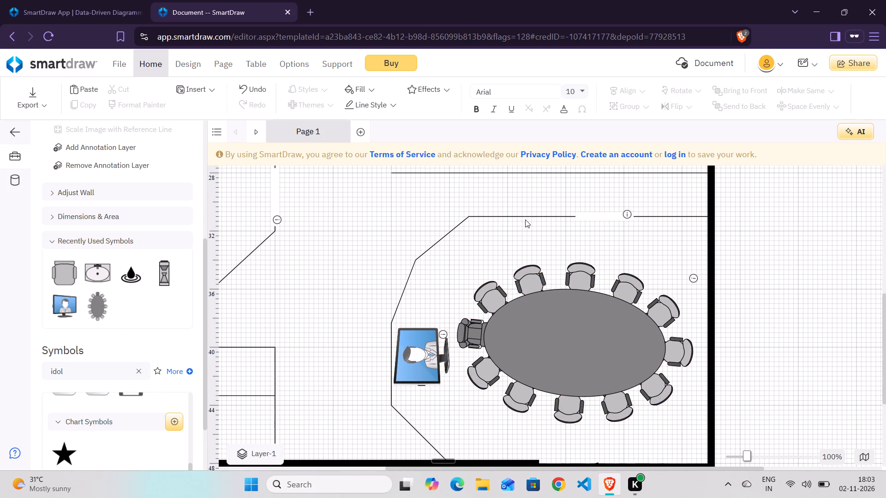
pyautogui.hscroll(2, 344, 320)
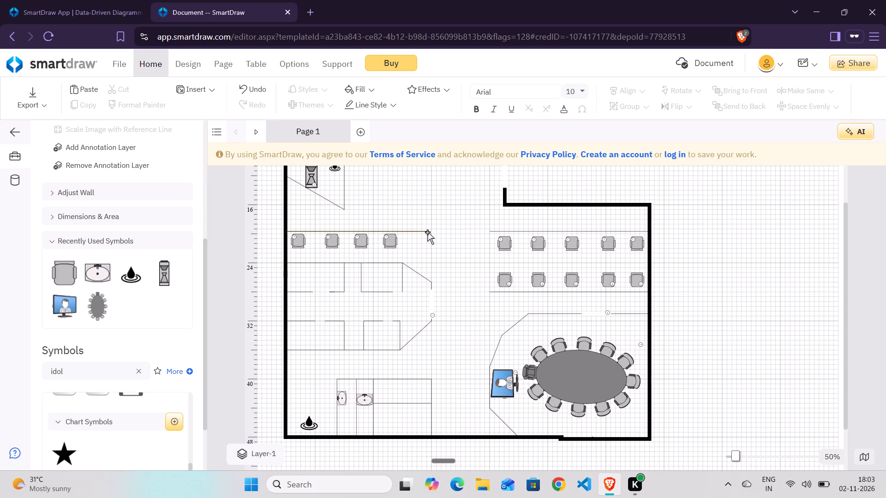
pyautogui.scroll(1, 473, 283)
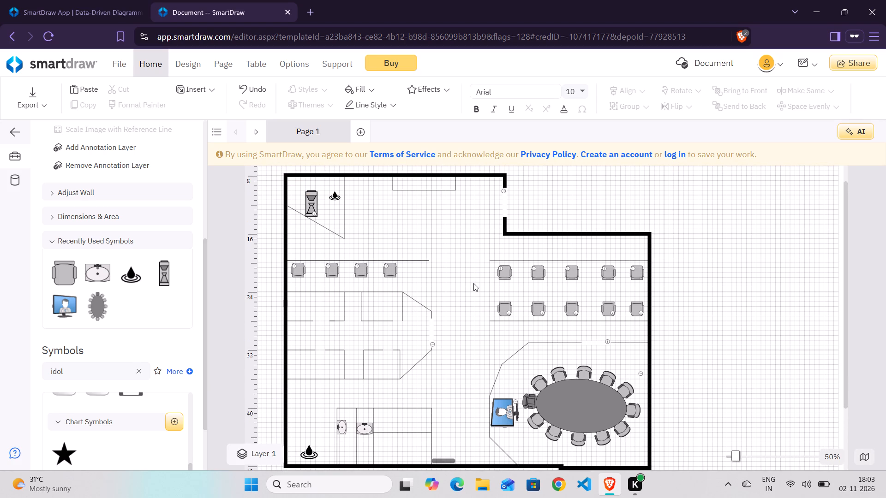
pyautogui.scroll(1, 473, 283)
pyautogui.hscroll(-1, 473, 283)
pyautogui.scroll(-1, 473, 283)
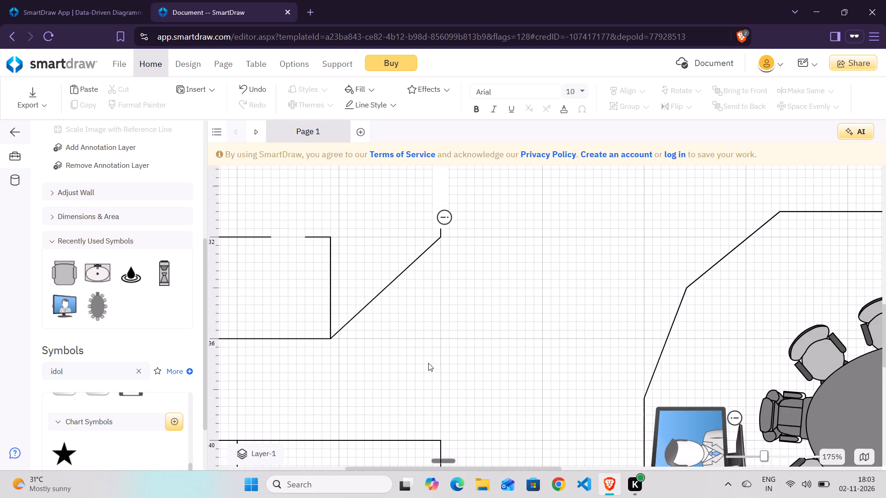
# Place Rolling Executive Chairs against the top partition of the two upper cubicles, at Left 6' 8 1/4" and Left 15' 11", both at Top 24'.
pyautogui.hscroll(3, 288, 345)
pyautogui.scroll(1, 288, 345)
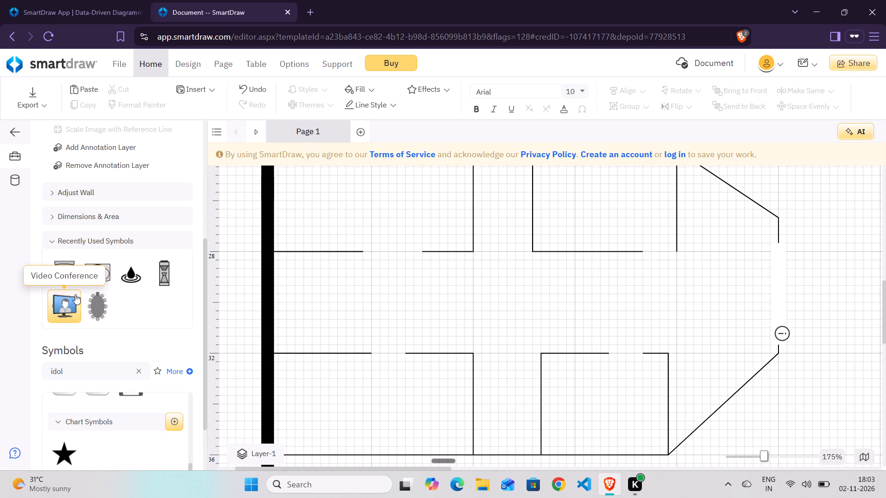
pyautogui.scroll(1, 317, 318)
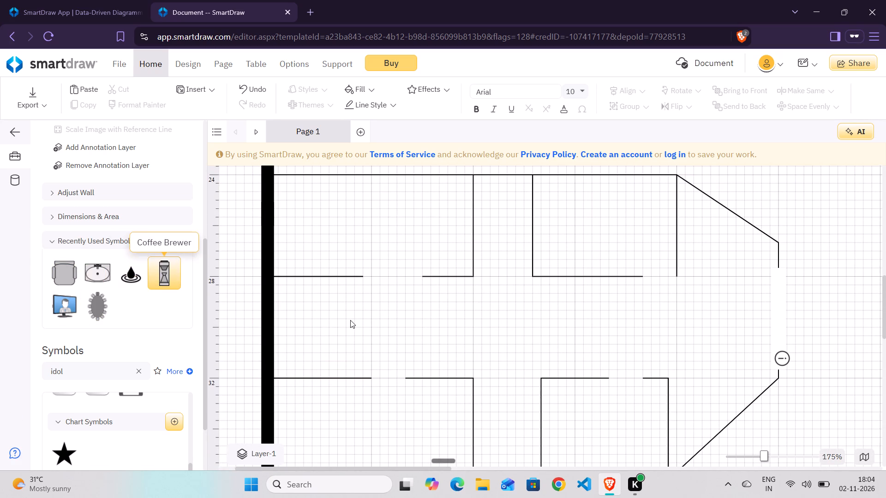
pyautogui.scroll(1, 350, 320)
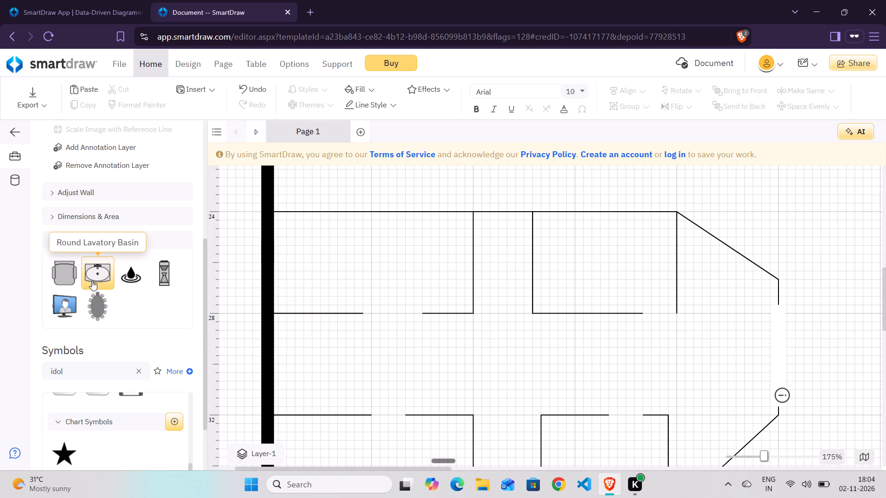
pyautogui.moveTo(66, 278); pyautogui.dragTo(379, 243)
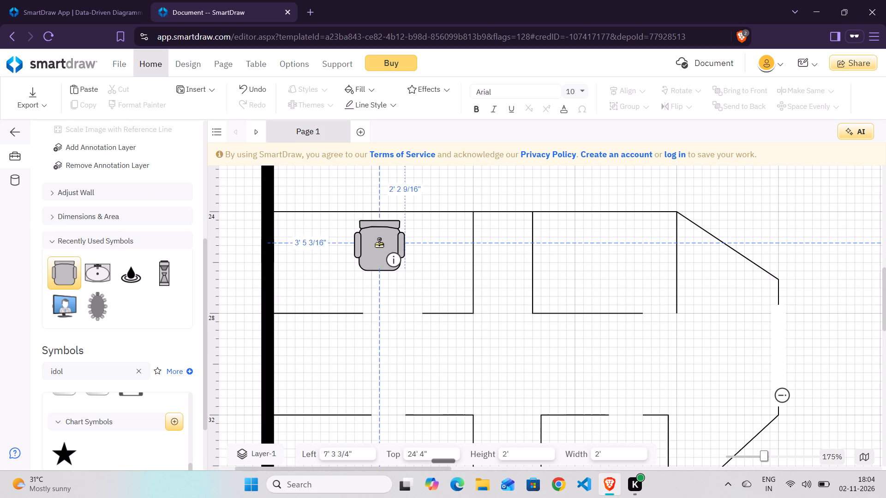
pyautogui.moveTo(379, 243); pyautogui.dragTo(365, 240)
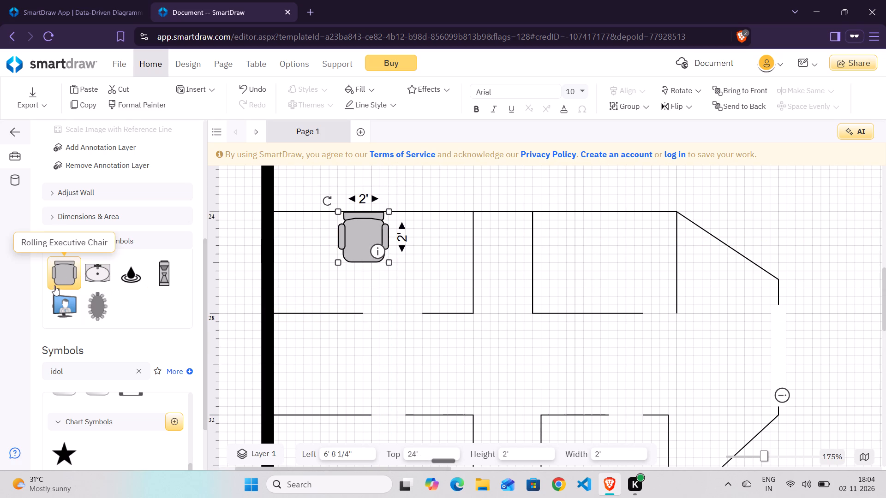
pyautogui.moveTo(66, 278); pyautogui.dragTo(598, 239)
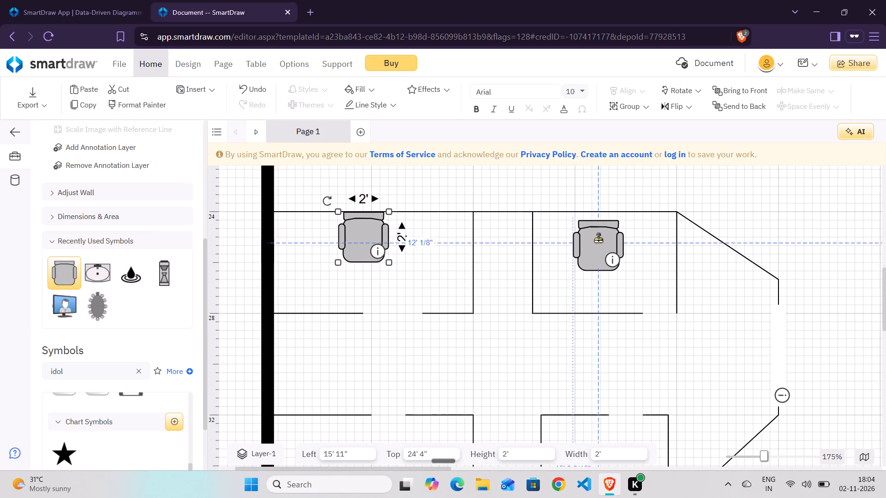
pyautogui.moveTo(598, 239); pyautogui.dragTo(593, 235)
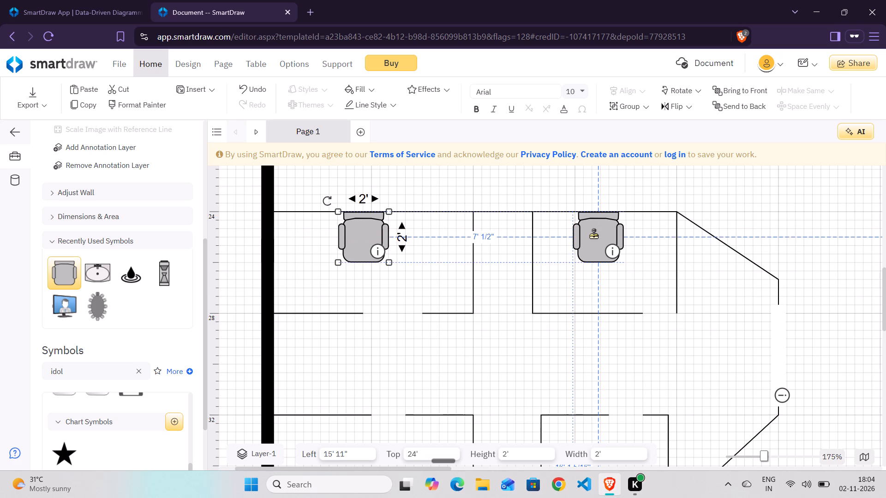
# Add a Rolling Executive Chair to the lower cubicle beside the exterior wall, its back turned against that wall at Left 3' 11 3/4", Top 33' 1/4".
pyautogui.scroll(-2, 637, 302)
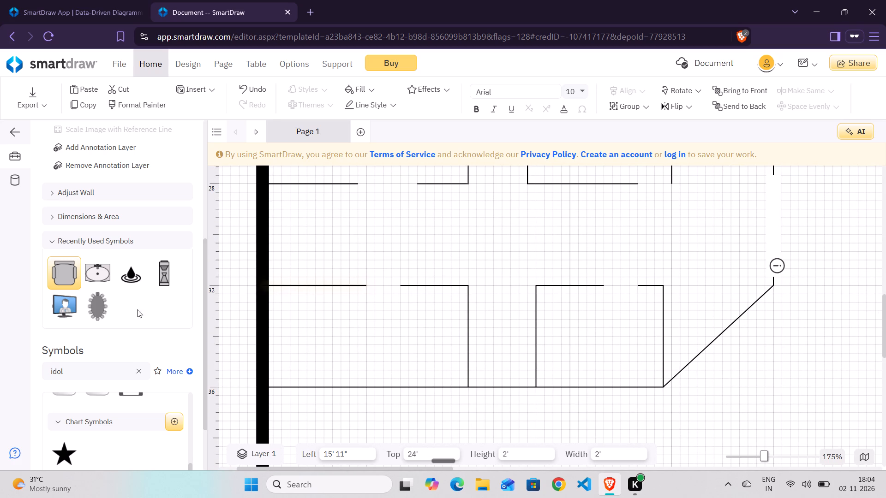
pyautogui.moveTo(62, 276); pyautogui.dragTo(378, 350)
pyautogui.moveTo(340, 311); pyautogui.dragTo(336, 322)
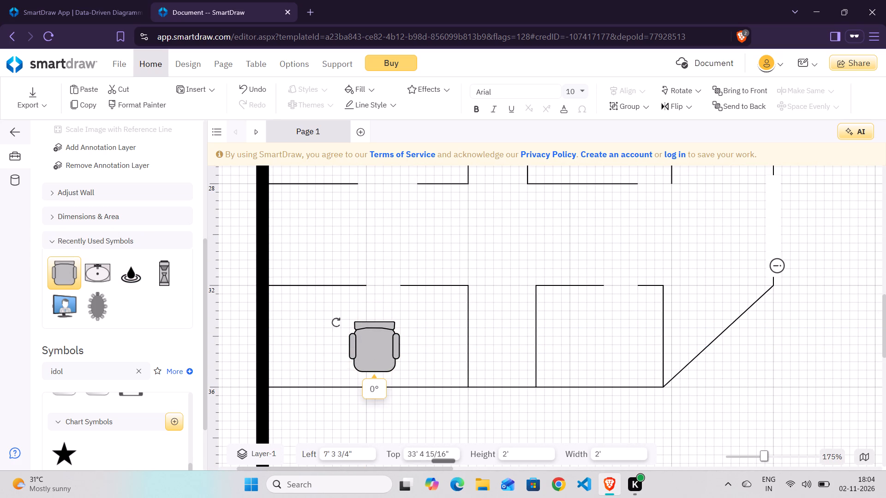
pyautogui.moveTo(336, 322); pyautogui.dragTo(353, 367)
pyautogui.moveTo(397, 349); pyautogui.dragTo(312, 339)
# Move the chair in the upper wall-side cubicle to Left 3' 11 3/4", Top 24' 11 3/4" and rotate its back against the exterior wall.
pyautogui.scroll(1, 414, 238)
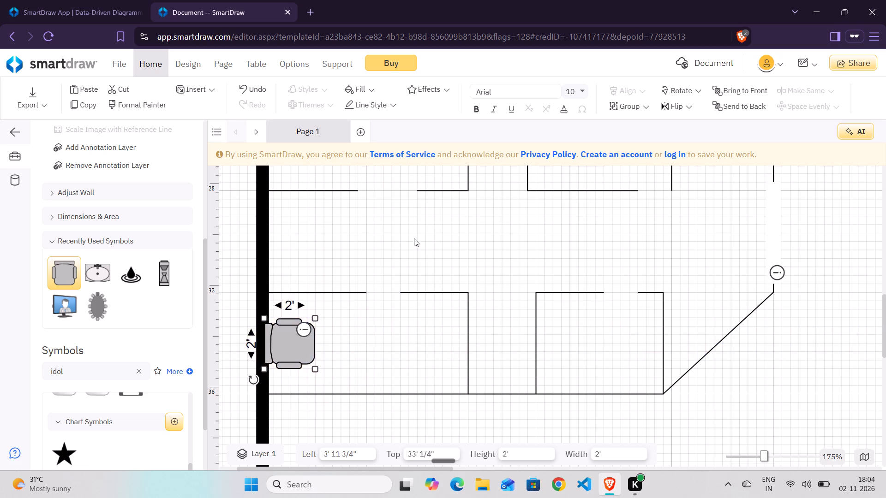
pyautogui.scroll(1, 414, 238)
pyautogui.moveTo(364, 266); pyautogui.dragTo(307, 291)
pyautogui.moveTo(269, 261); pyautogui.dragTo(270, 331)
pyautogui.moveTo(318, 306); pyautogui.dragTo(302, 304)
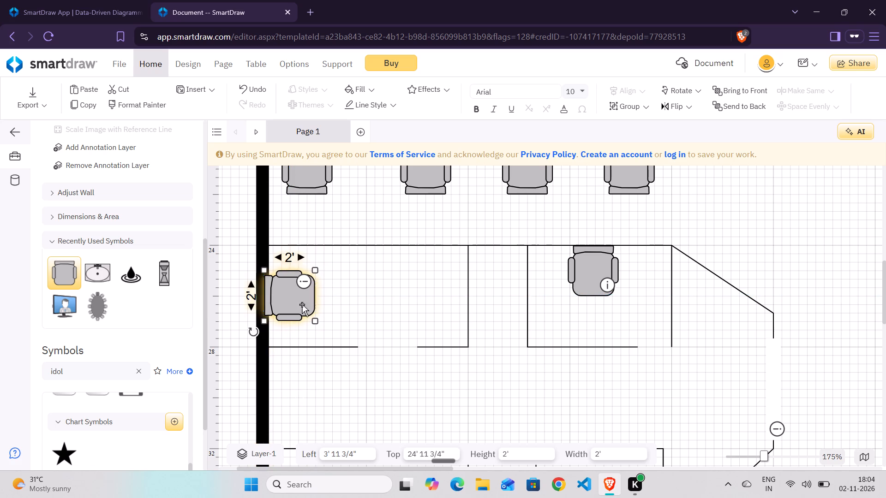
# Add a Rolling Executive Chair to the lower inner cubicle, rotated with its back against the bottom partition at Left 15' 4 1/2", Top 33' 11 3/4".
pyautogui.scroll(-2, 485, 333)
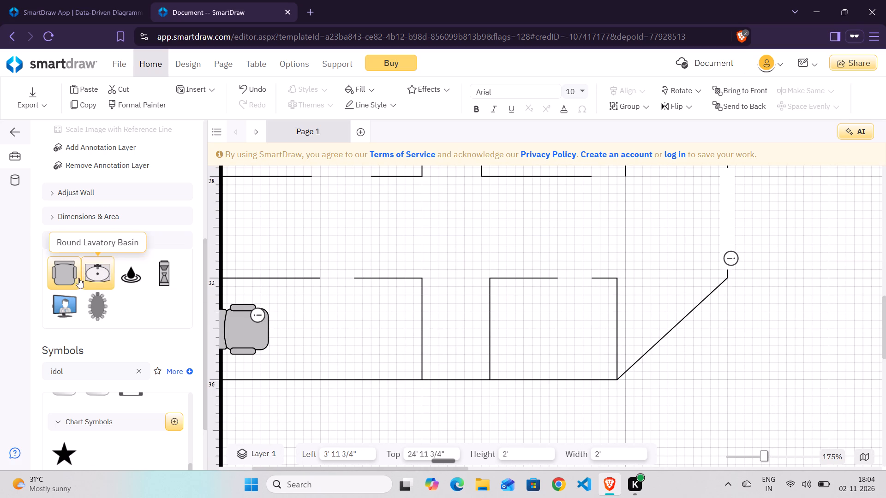
pyautogui.moveTo(69, 277); pyautogui.dragTo(566, 336)
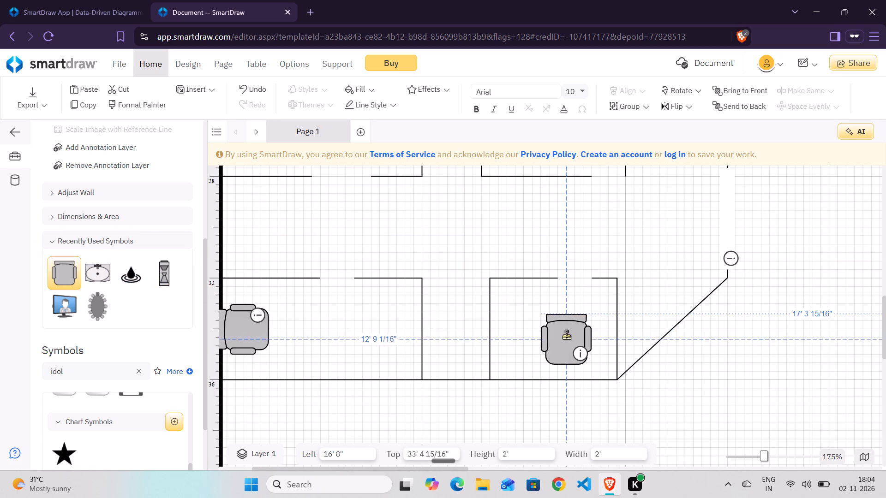
pyautogui.moveTo(566, 336); pyautogui.dragTo(560, 346)
pyautogui.moveTo(522, 308); pyautogui.dragTo(582, 379)
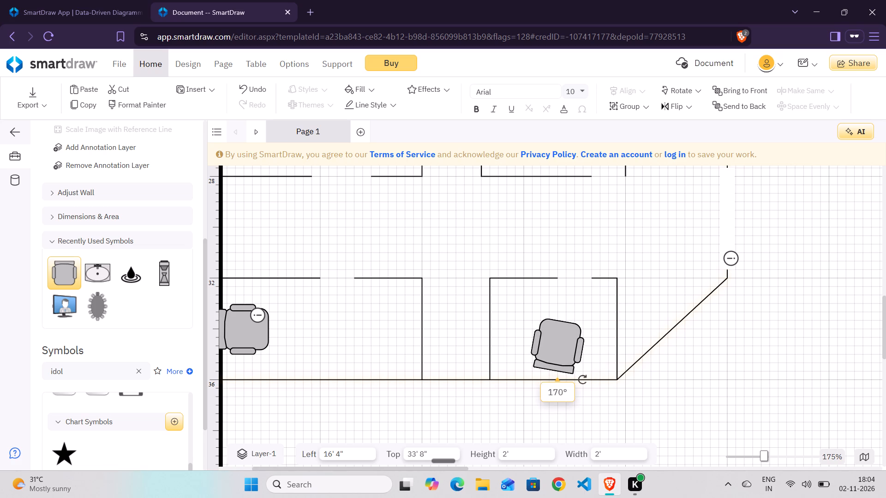
pyautogui.moveTo(582, 379); pyautogui.dragTo(587, 376)
pyautogui.moveTo(564, 353); pyautogui.dragTo(556, 355)
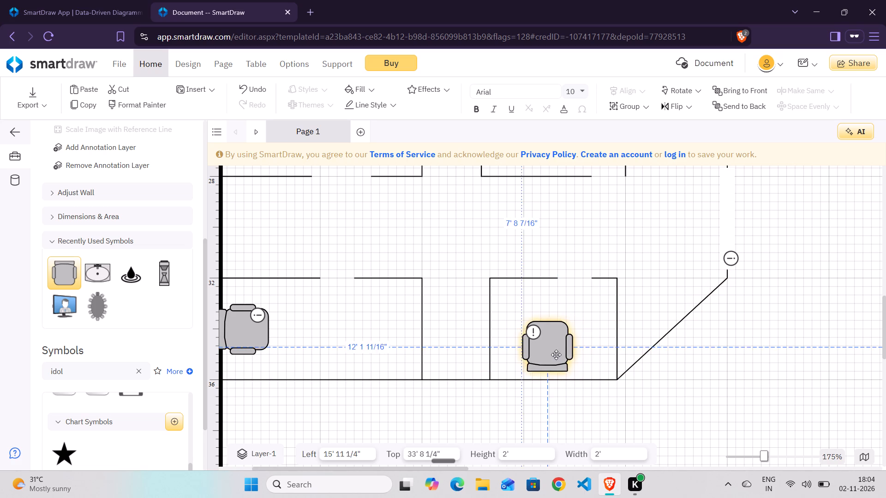
pyautogui.moveTo(556, 355); pyautogui.dragTo(536, 361)
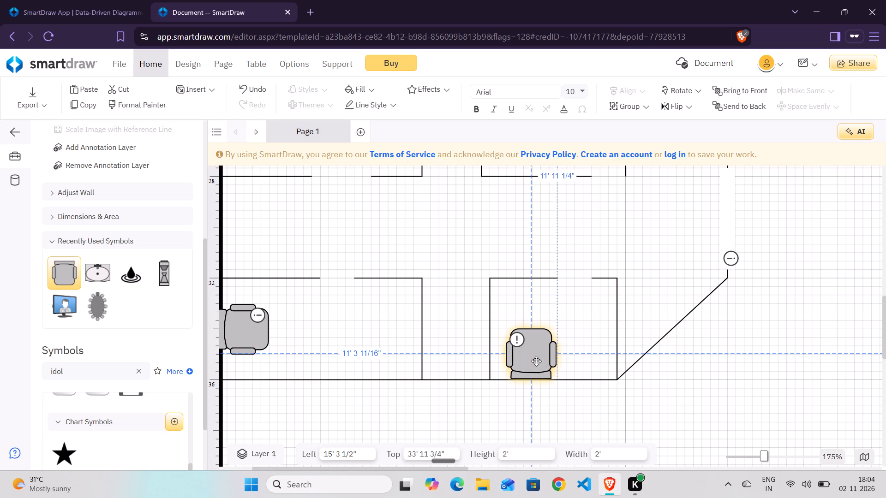
pyautogui.moveTo(536, 361); pyautogui.dragTo(542, 364)
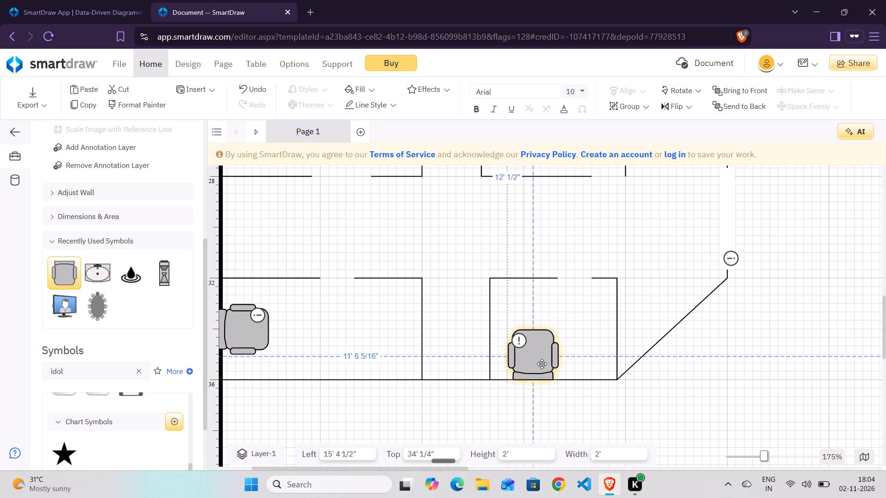
pyautogui.moveTo(542, 364); pyautogui.dragTo(544, 360)
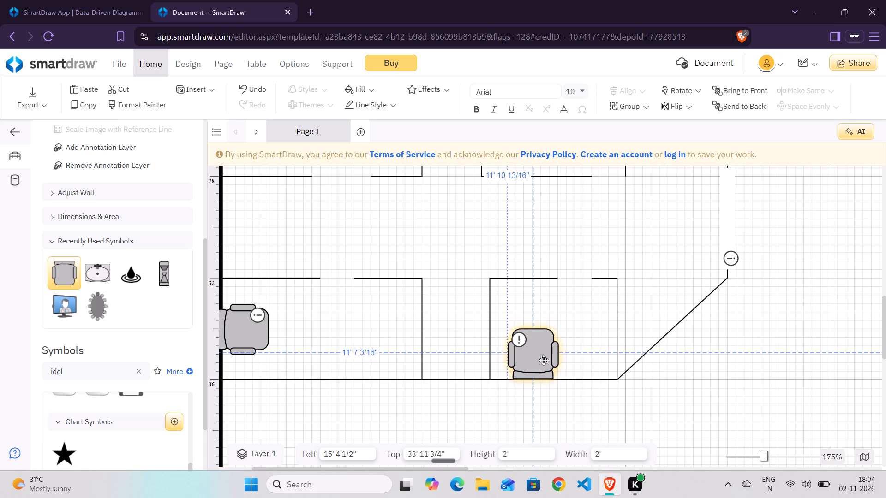
# Move the chair in the upper inner cubicle along the top partition to Left 15' 4 1/4", Top 24'.
pyautogui.scroll(2, 652, 418)
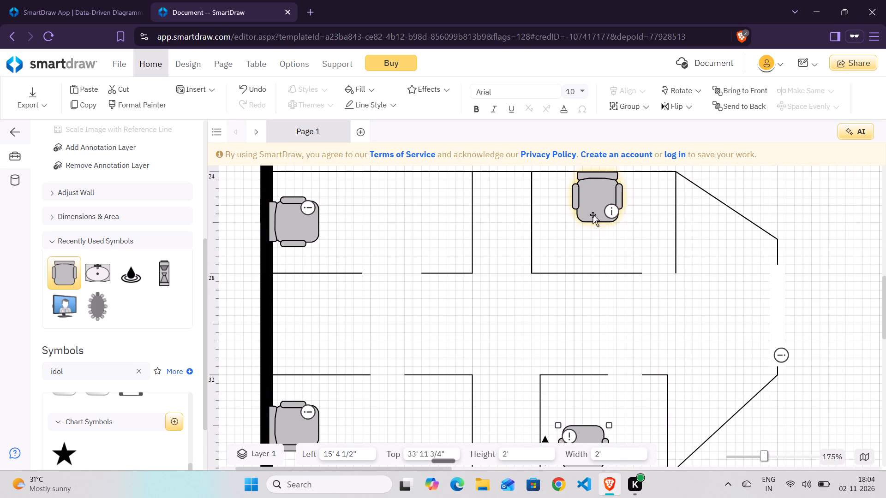
pyautogui.moveTo(592, 215); pyautogui.dragTo(578, 217)
# Inspect the lower cubicles, the conference table area and the two long chair rows of the floor plan.
pyautogui.scroll(-1, 638, 356)
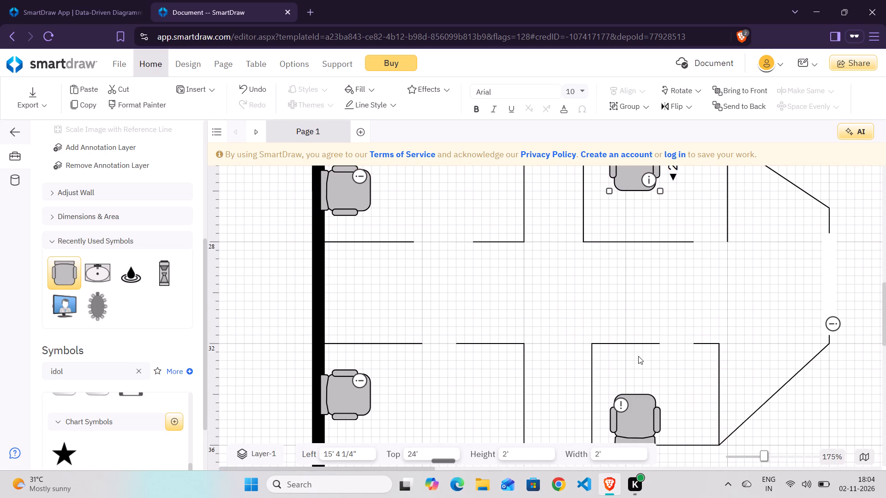
pyautogui.scroll(-1, 638, 356)
pyautogui.hscroll(-3, 638, 356)
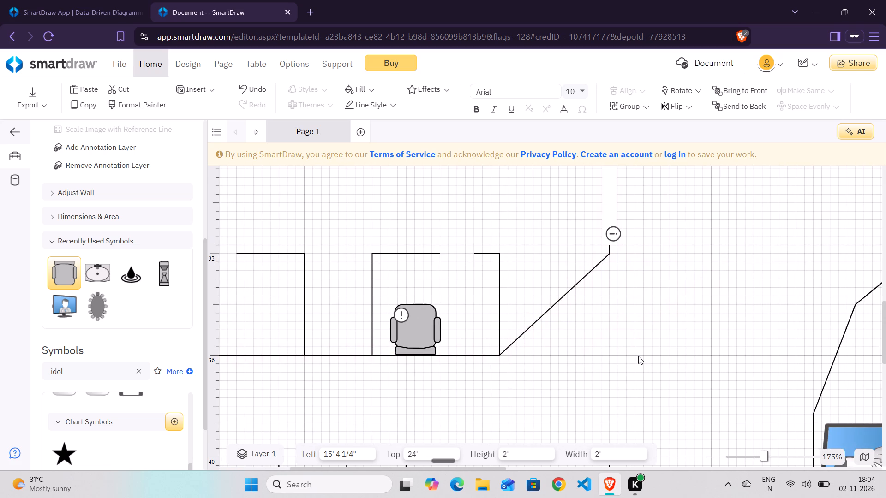
pyautogui.hscroll(-1, 638, 356)
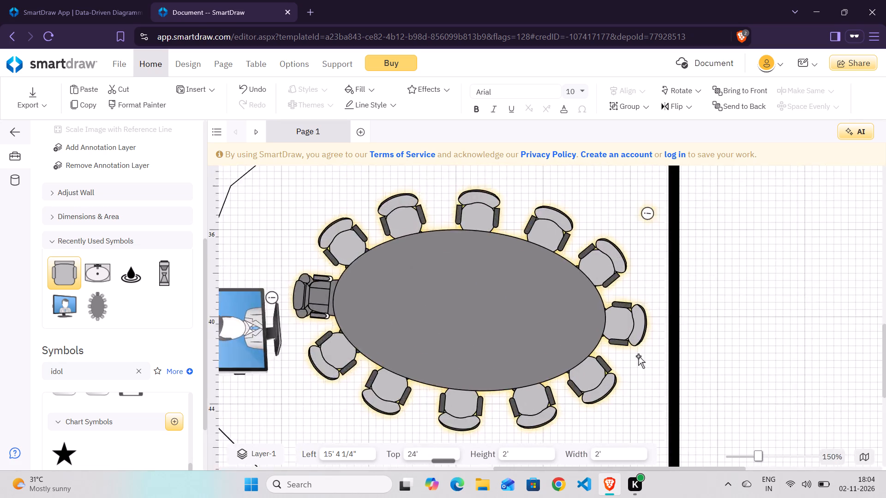
pyautogui.scroll(1, 548, 290)
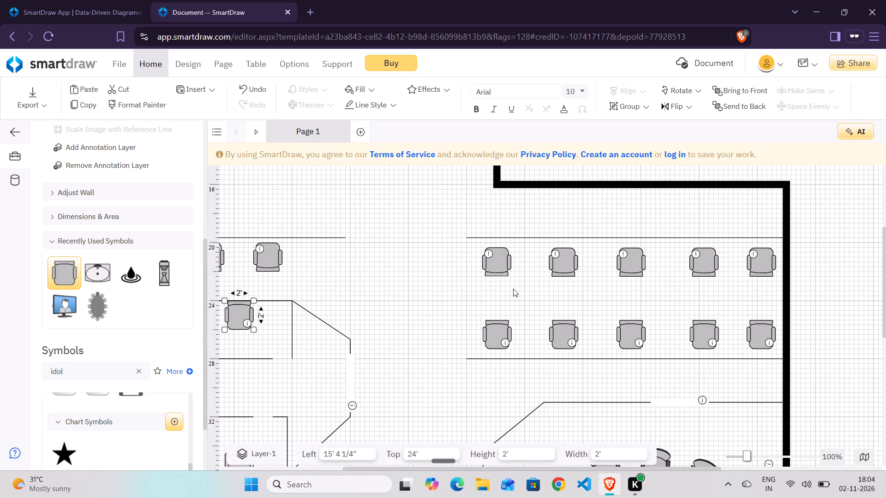
pyautogui.hscroll(-1, 624, 304)
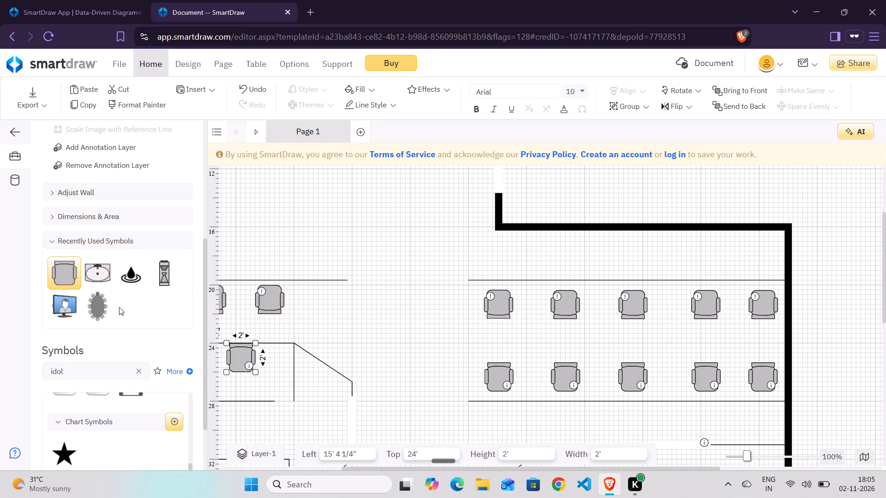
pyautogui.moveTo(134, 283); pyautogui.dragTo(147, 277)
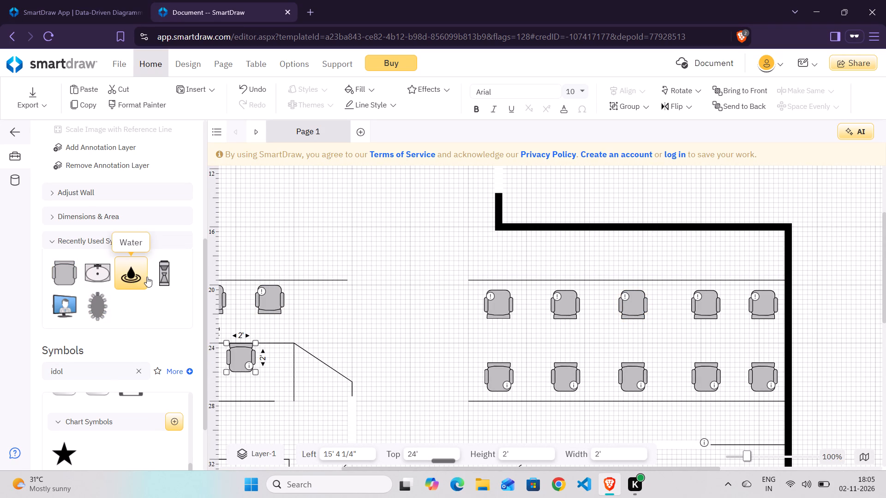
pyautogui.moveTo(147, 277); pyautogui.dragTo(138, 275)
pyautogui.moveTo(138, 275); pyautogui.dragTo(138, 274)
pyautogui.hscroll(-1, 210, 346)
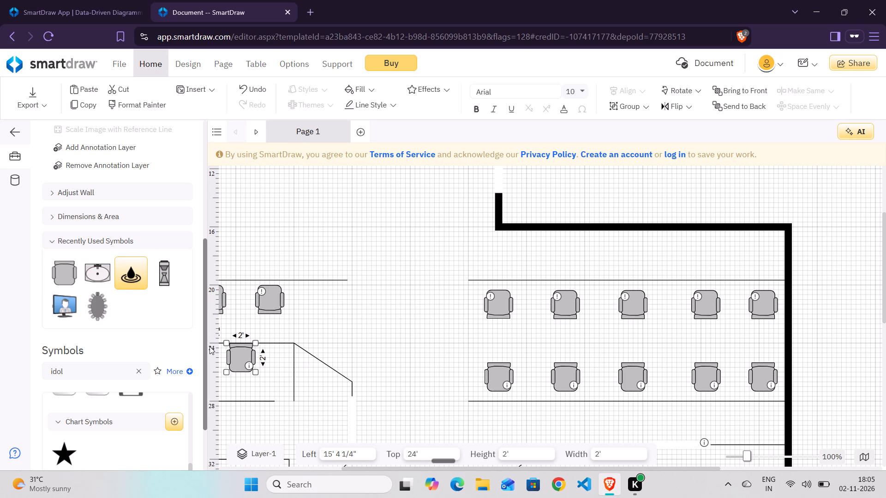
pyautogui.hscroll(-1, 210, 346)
# Clear the symbol search, browse the Doors & Windows symbols, and check the plan for where a window could go.
pyautogui.click(143, 373)
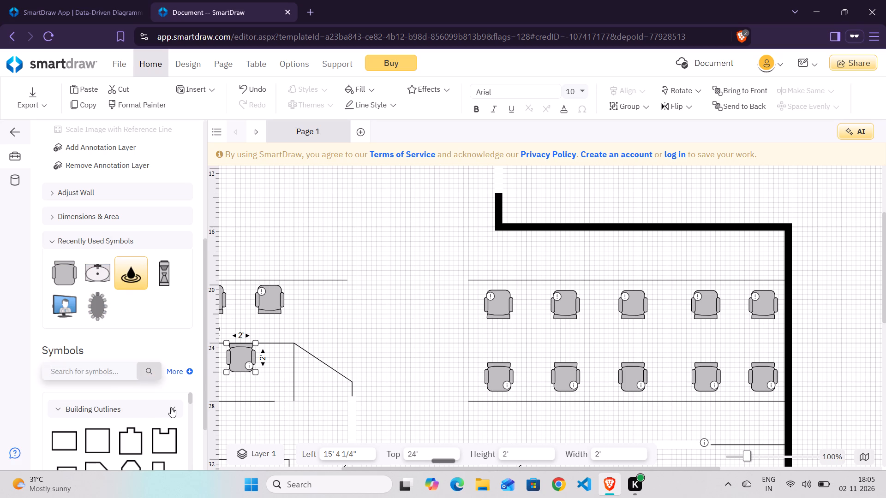
pyautogui.scroll(-2, 142, 412)
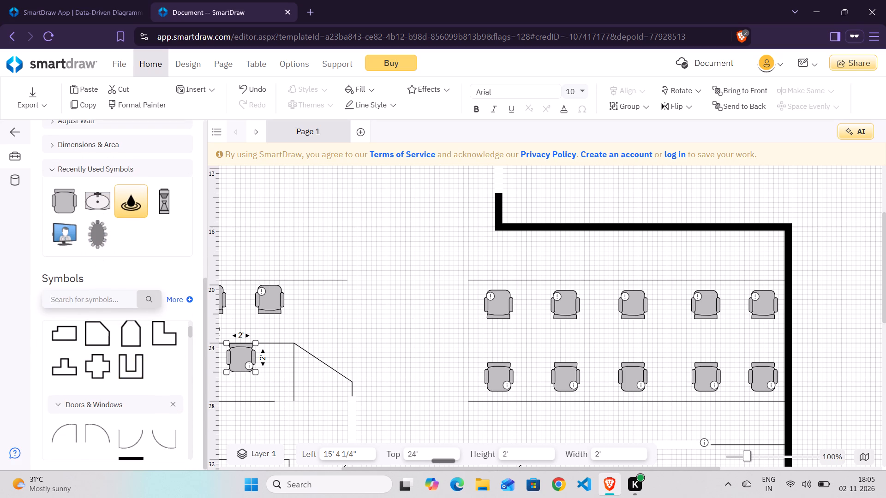
pyautogui.scroll(-1, 159, 396)
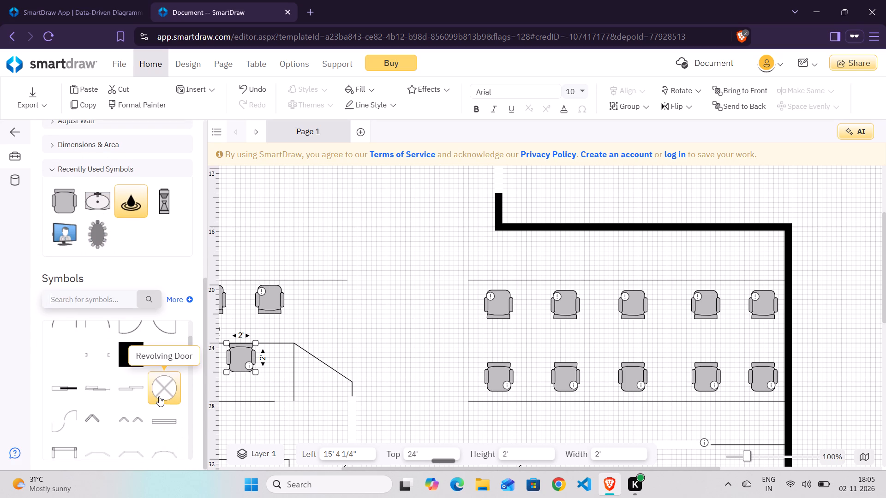
pyautogui.hscroll(2, 361, 373)
pyautogui.scroll(1, 361, 373)
pyautogui.scroll(-1, 361, 373)
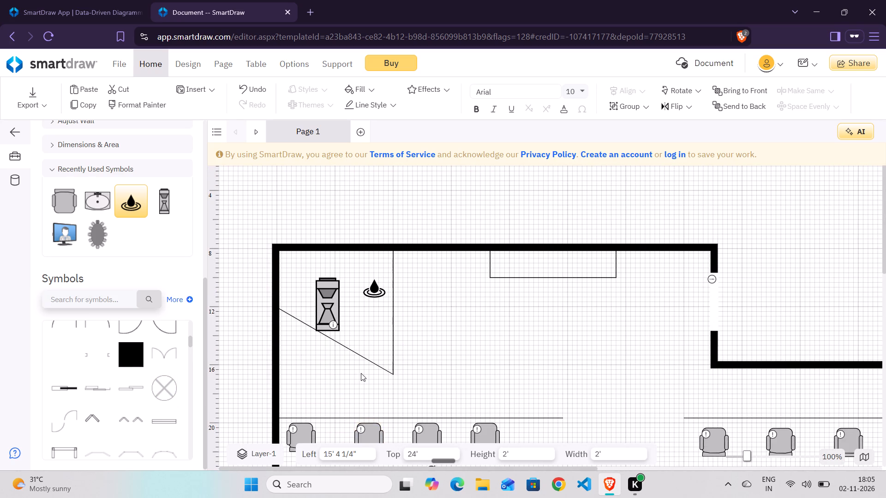
pyautogui.scroll(-1, 361, 373)
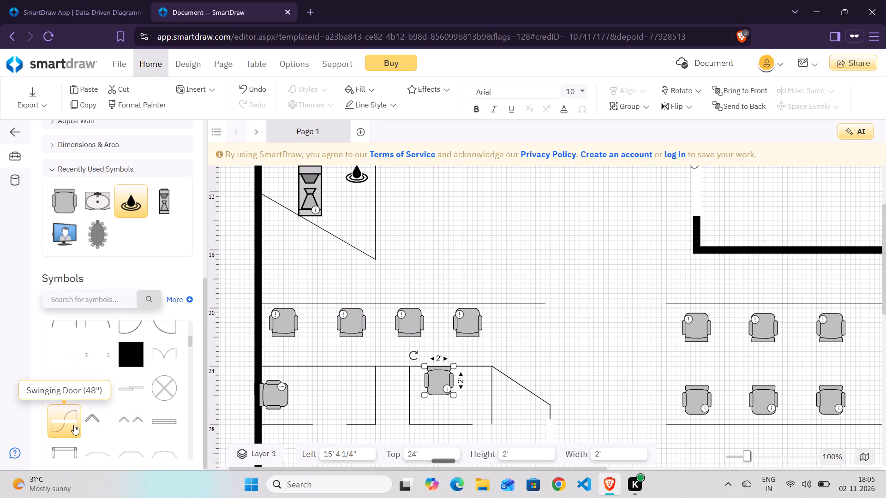
pyautogui.scroll(-2, 143, 414)
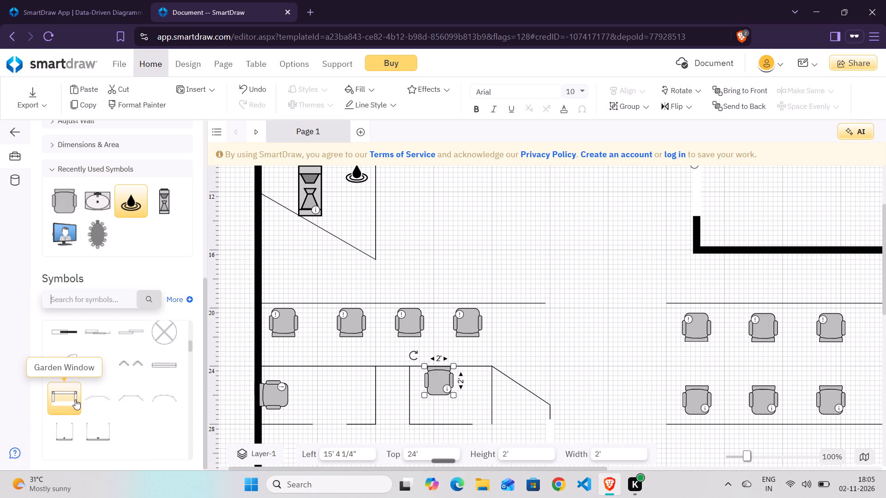
# Insert a 12' wide Bay Window (30 Degree) in the exterior wall beside the chair rows, rotated to project outward, at Left 54' 10 15/16", Top 22' 4".
pyautogui.click(102, 401)
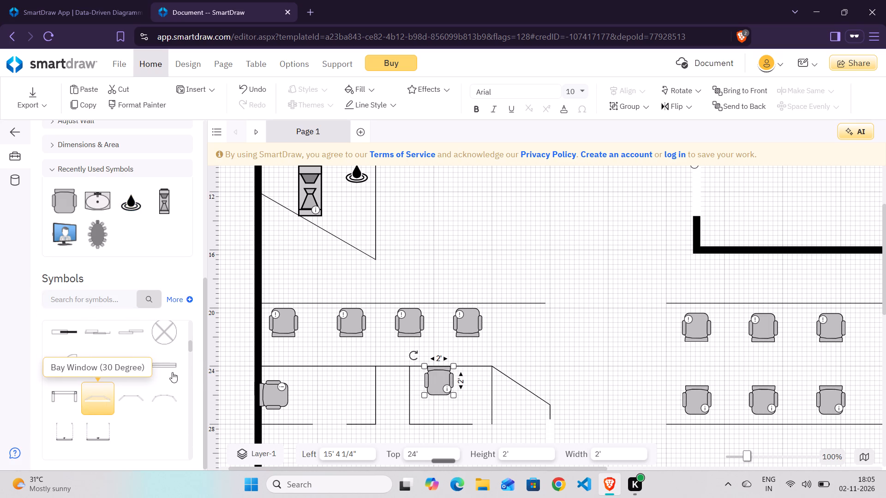
pyautogui.hscroll(-3, 546, 347)
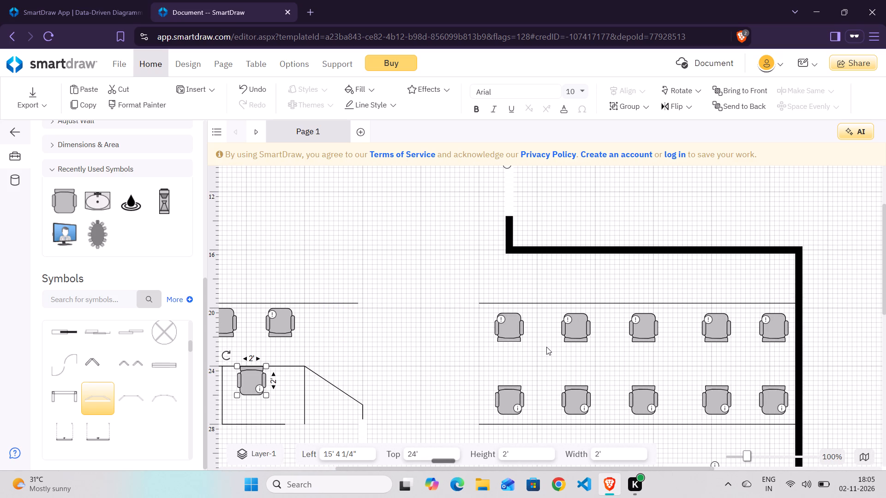
pyautogui.hscroll(-1, 546, 347)
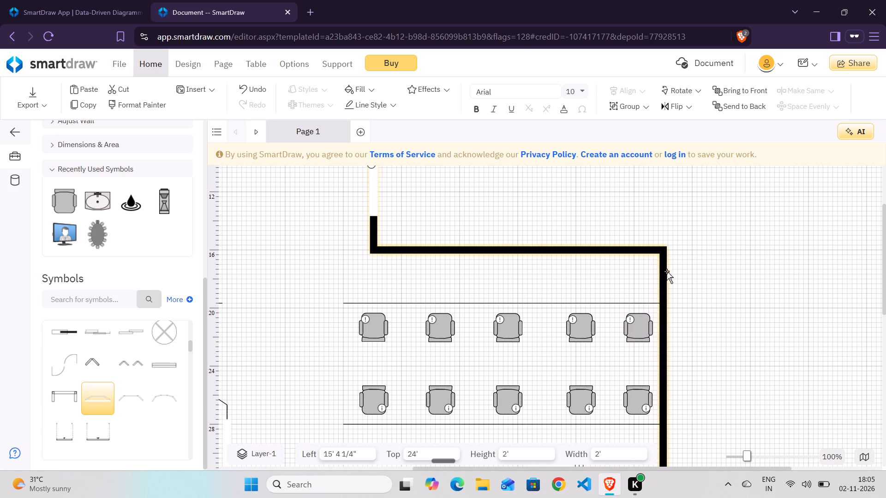
pyautogui.moveTo(84, 395); pyautogui.dragTo(665, 274)
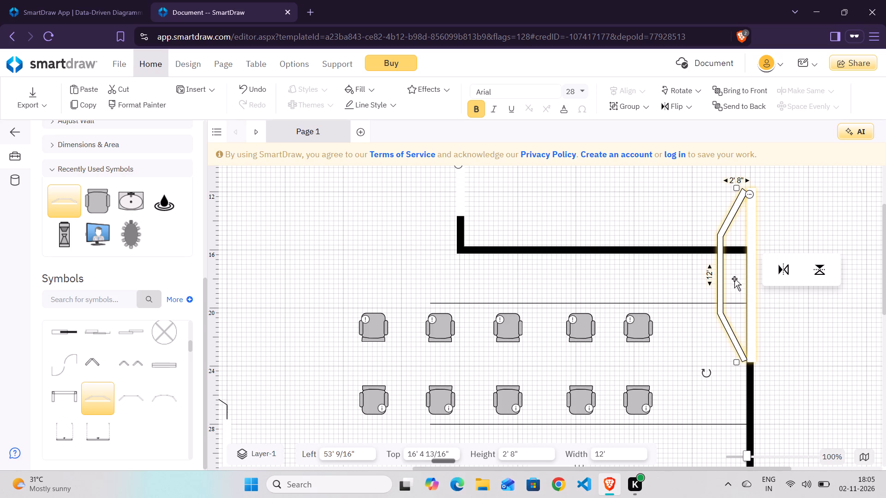
pyautogui.moveTo(740, 282); pyautogui.dragTo(746, 379)
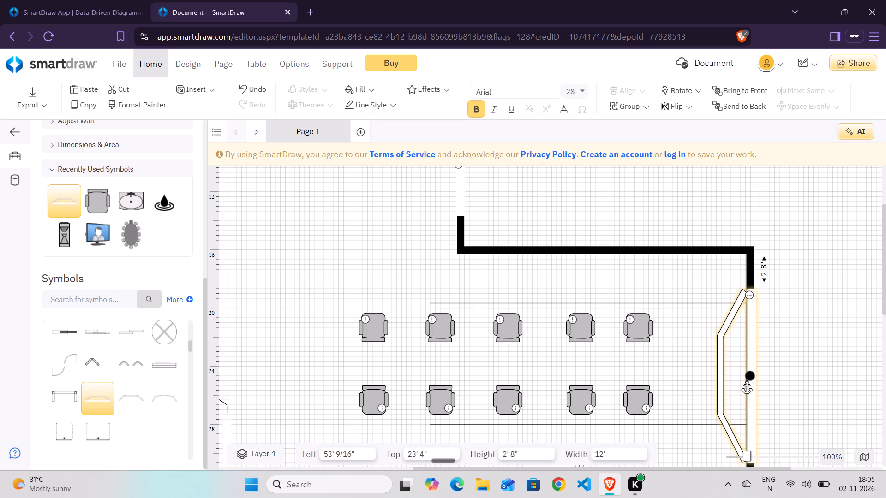
pyautogui.moveTo(746, 379); pyautogui.dragTo(746, 368)
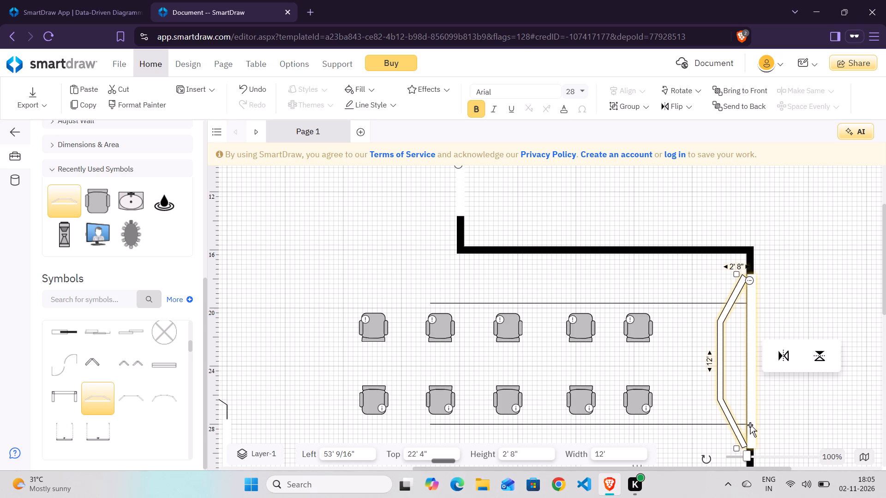
pyautogui.scroll(-1, 750, 425)
pyautogui.moveTo(703, 359); pyautogui.dragTo(750, 227)
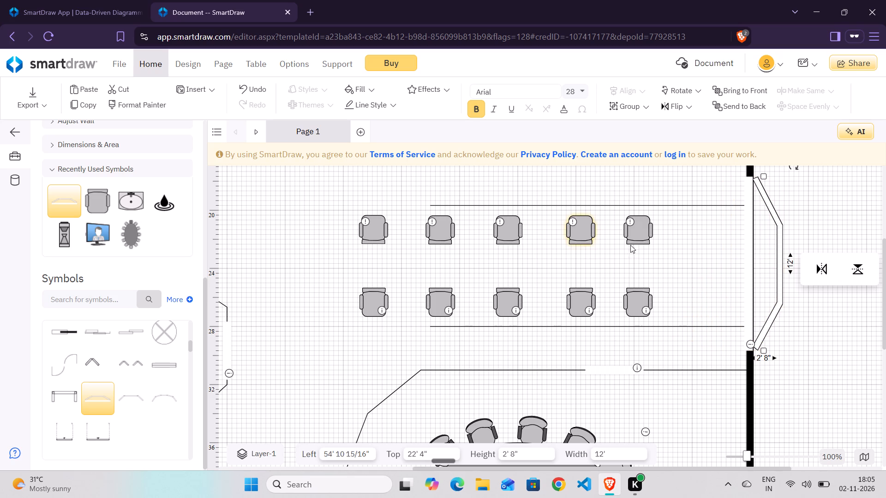
# Move the leftmost chair of each row to its bay-window end at Left 56' 1/4", with Top 20' 4 1/4" and Top 25' 8" respectively.
pyautogui.moveTo(374, 225); pyautogui.dragTo(707, 221)
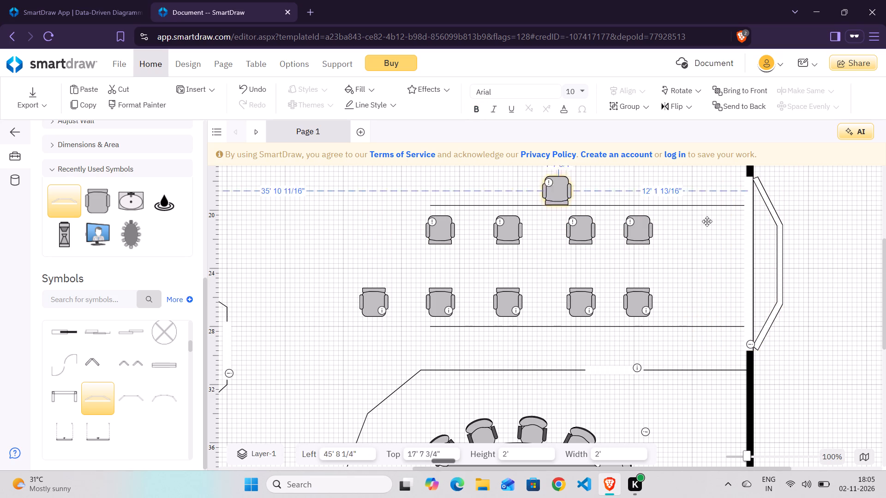
pyautogui.moveTo(707, 221); pyautogui.dragTo(710, 223)
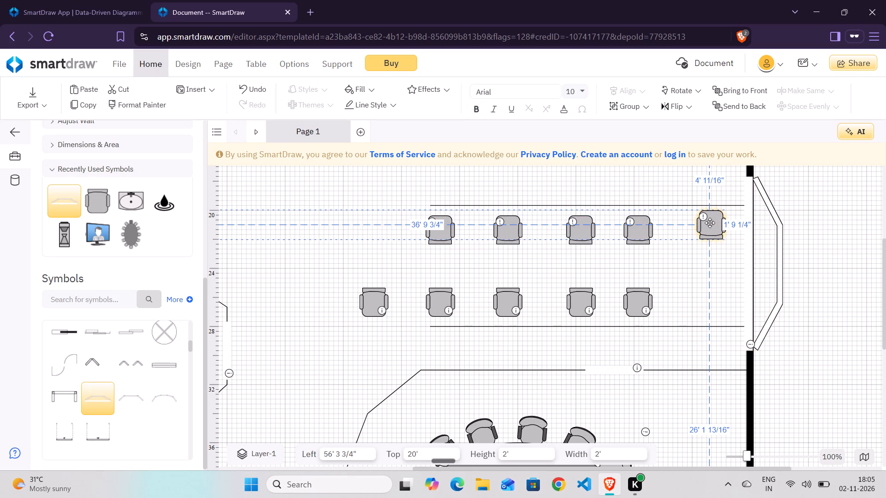
pyautogui.moveTo(710, 223); pyautogui.dragTo(709, 227)
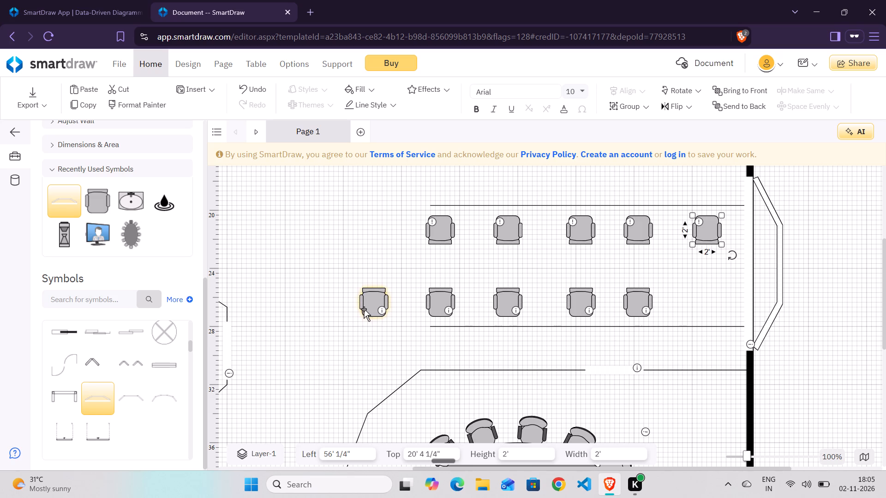
pyautogui.moveTo(364, 309); pyautogui.dragTo(700, 308)
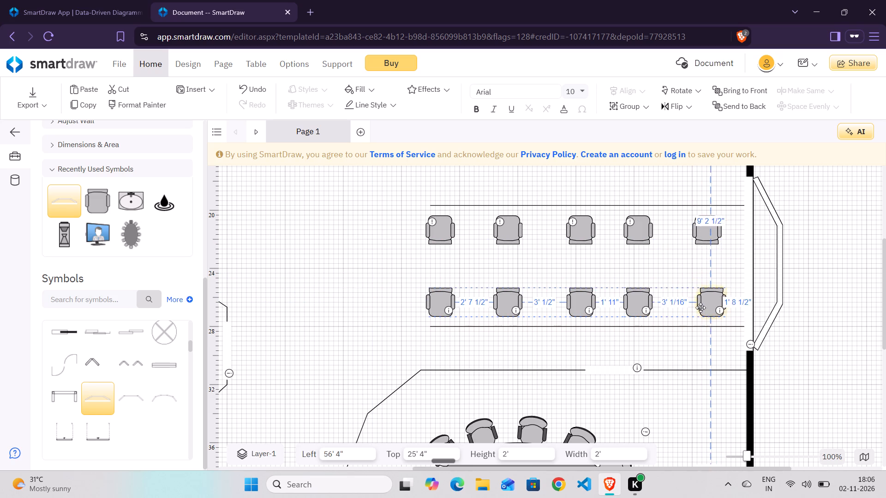
pyautogui.moveTo(700, 308); pyautogui.dragTo(697, 313)
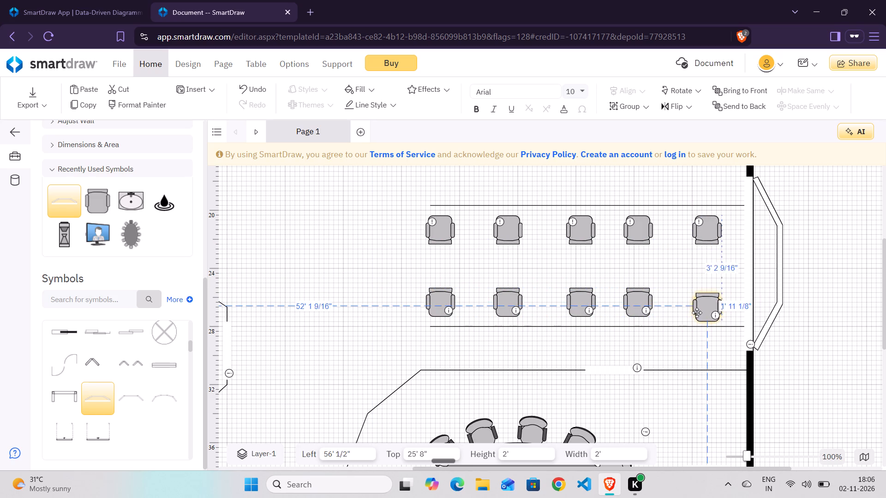
pyautogui.moveTo(697, 313); pyautogui.dragTo(694, 314)
pyautogui.moveTo(700, 314); pyautogui.dragTo(705, 314)
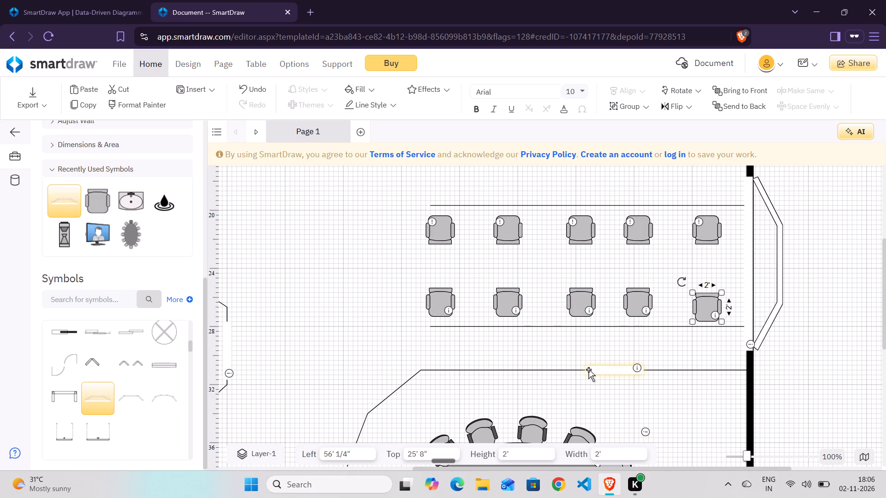
# Rotate the inner sink so its tap backs onto the partition, at Left 14' 2 1/4", Top 41' 6 1/2", sized 1' 3 3/4" by 2' 3 1/4".
pyautogui.hscroll(-1, 566, 356)
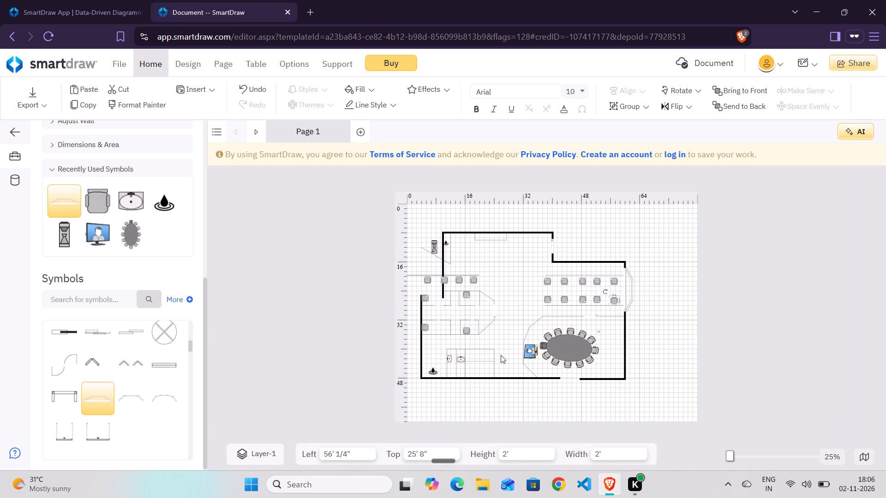
pyautogui.hscroll(2, 484, 338)
pyautogui.scroll(1, 484, 338)
pyautogui.scroll(-1, 484, 338)
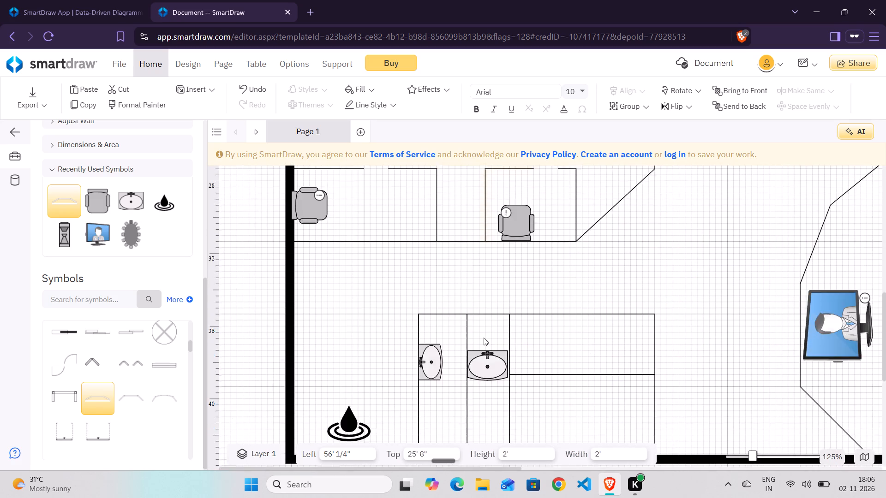
pyautogui.scroll(-3, 484, 338)
pyautogui.scroll(1, 484, 338)
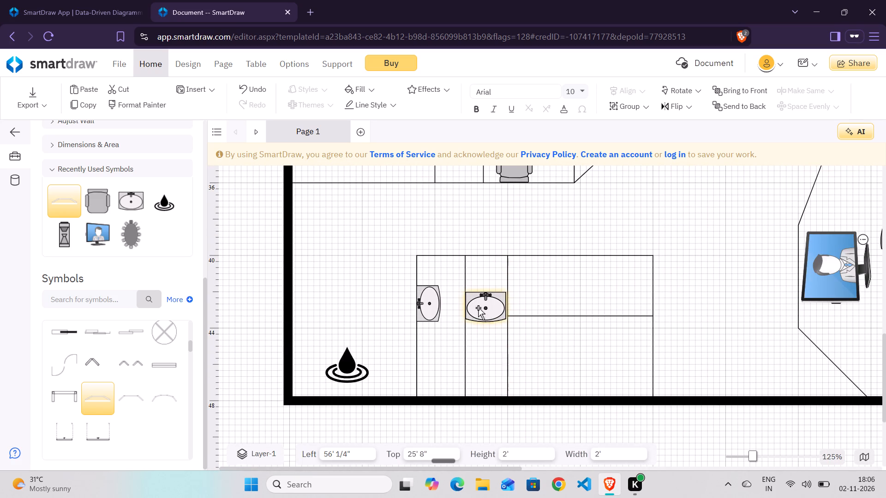
pyautogui.click(478, 308)
pyautogui.moveTo(453, 277); pyautogui.dragTo(435, 286)
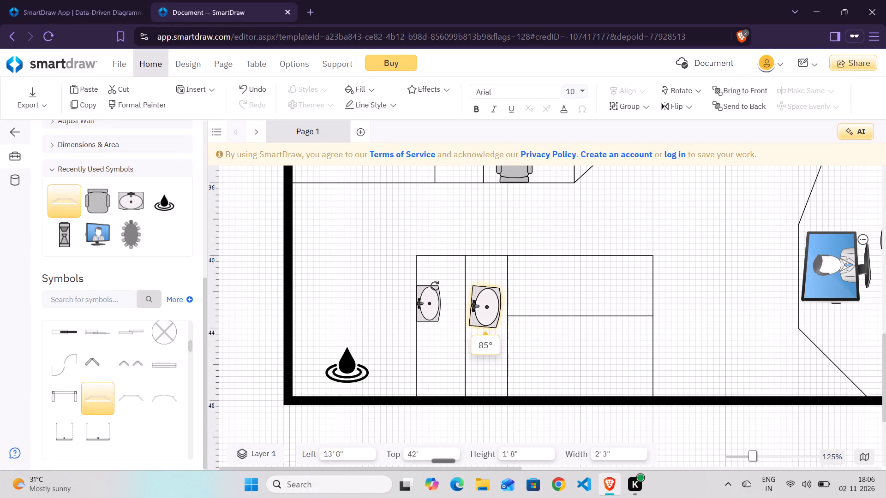
pyautogui.moveTo(435, 286); pyautogui.dragTo(538, 252)
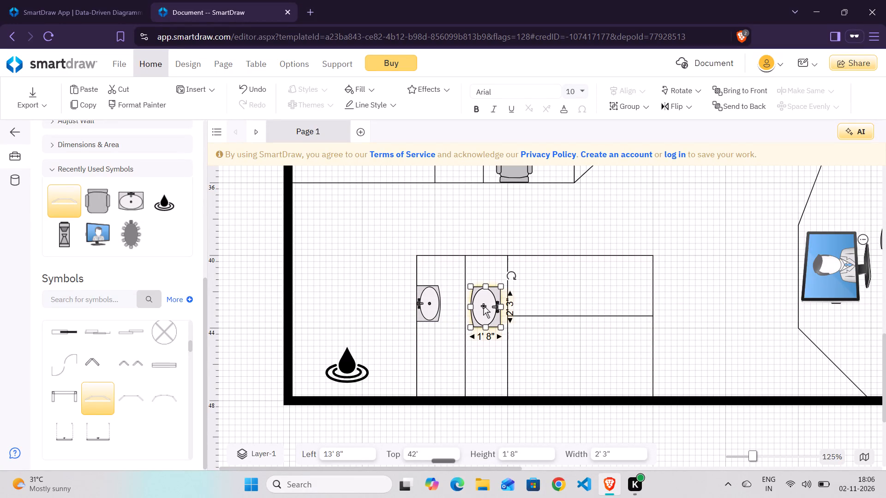
pyautogui.moveTo(484, 305); pyautogui.dragTo(491, 295)
pyautogui.moveTo(476, 316); pyautogui.dragTo(484, 314)
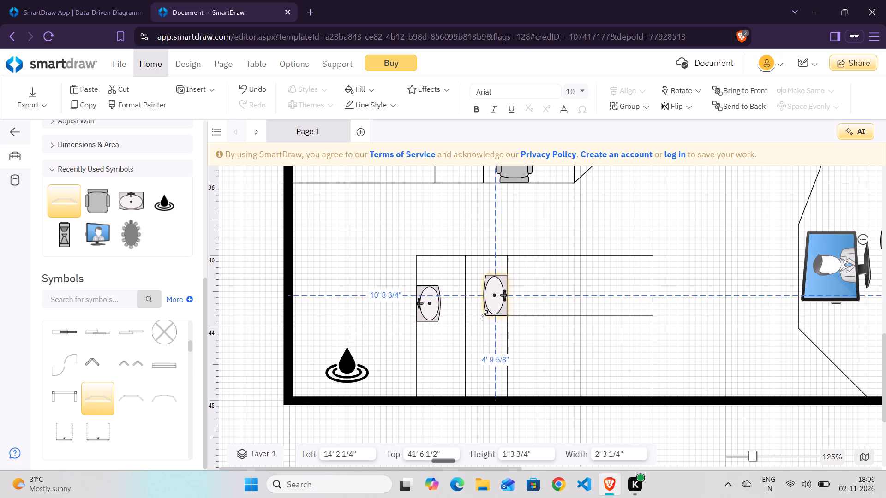
# Insert a 10' wide Bay Window (45 Degree) at the opening in the exterior wall below the conference table, at Left 39' 4 1/4", Top 48'.
pyautogui.hscroll(-1, 658, 384)
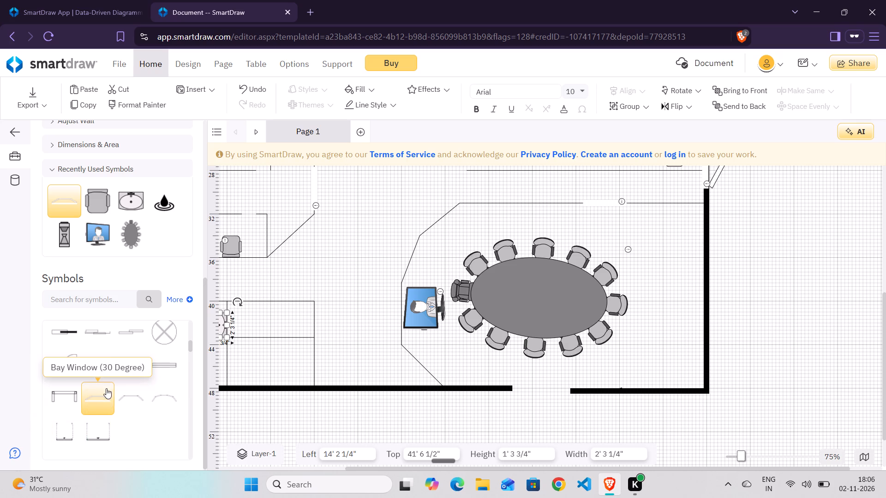
pyautogui.scroll(1, 106, 388)
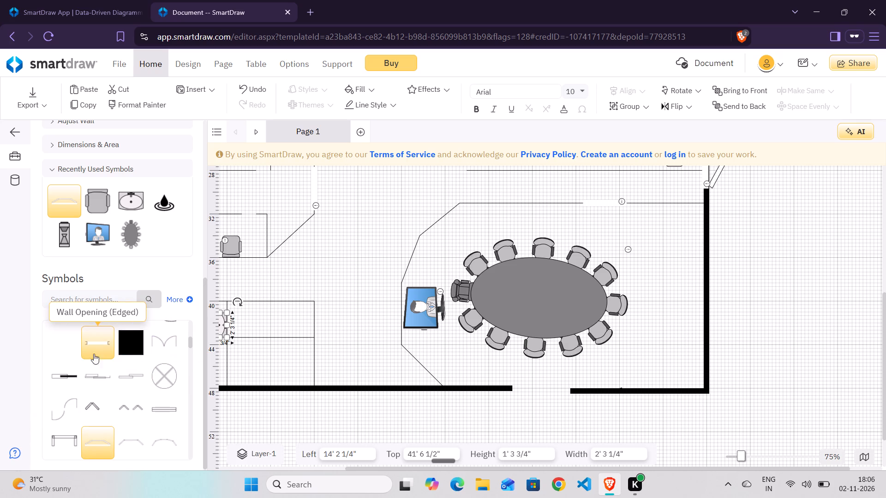
pyautogui.scroll(1, 83, 390)
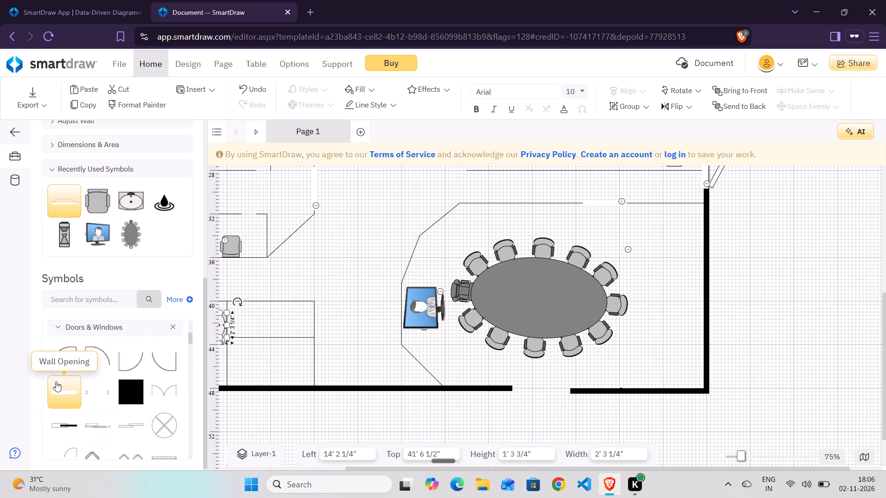
pyautogui.scroll(-1, 122, 430)
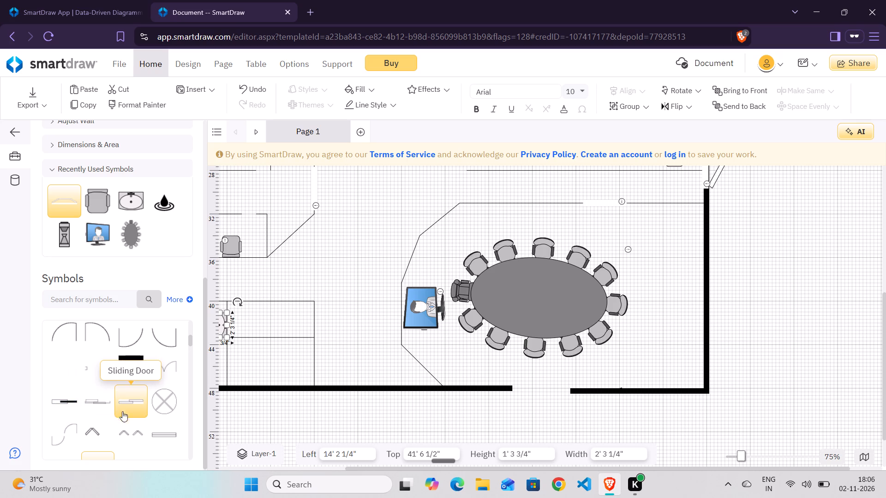
pyautogui.scroll(-1, 140, 433)
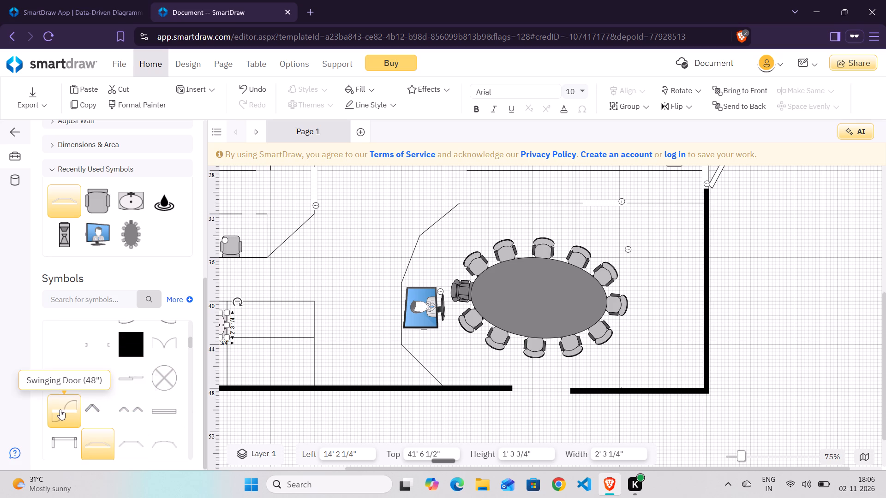
pyautogui.scroll(-1, 155, 434)
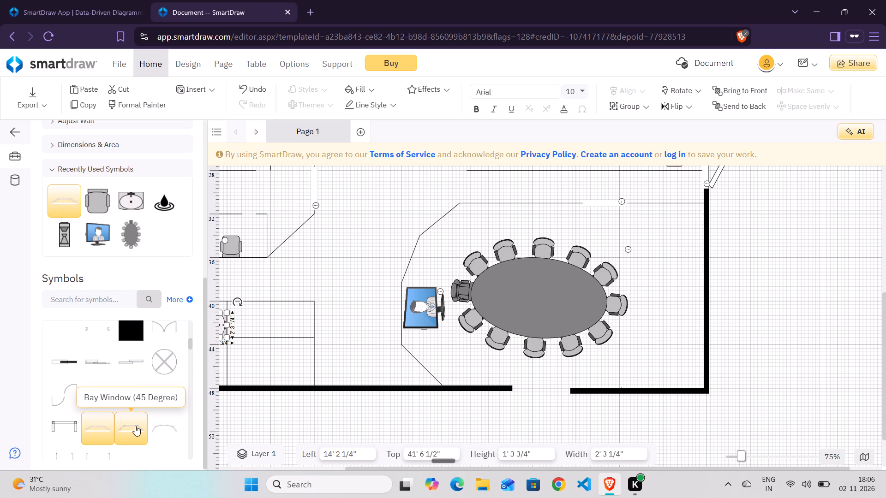
pyautogui.click(135, 426)
pyautogui.moveTo(130, 431); pyautogui.dragTo(526, 391)
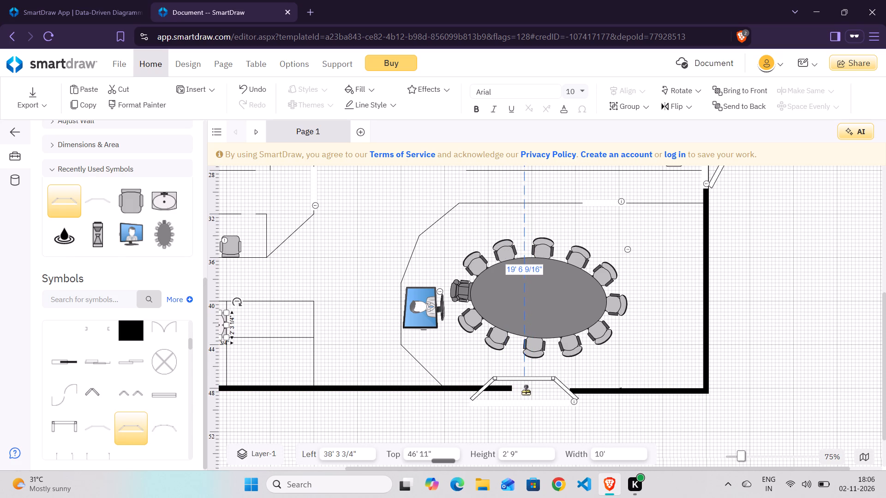
pyautogui.moveTo(526, 391); pyautogui.dragTo(535, 409)
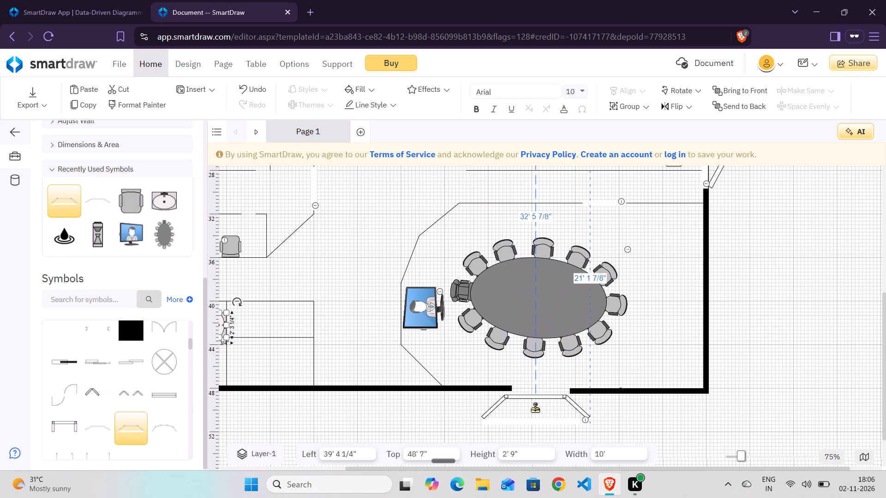
pyautogui.moveTo(535, 409); pyautogui.dragTo(536, 403)
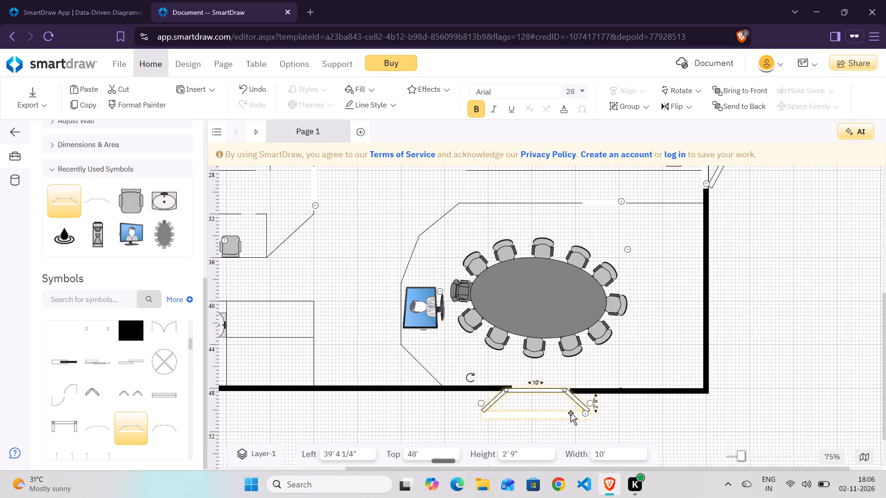
# Rotate the 45-degree bay window 180° and fit it into the wall opening at Left 39' 11 3/4", Top 45' 6 3/4".
pyautogui.click(565, 419)
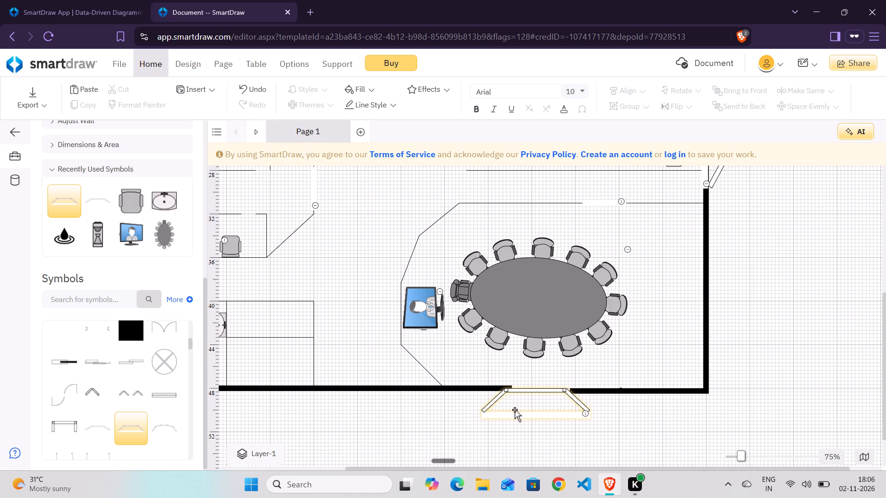
pyautogui.click(515, 409)
pyautogui.moveTo(470, 374); pyautogui.dragTo(578, 442)
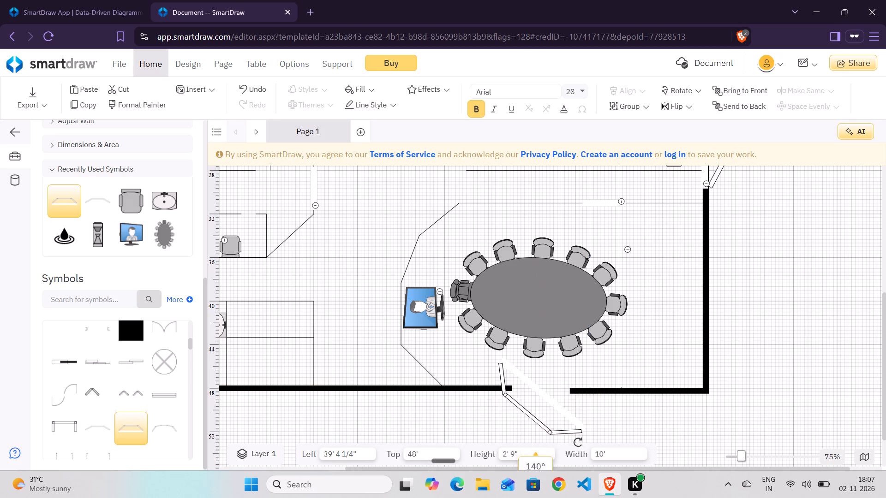
pyautogui.moveTo(578, 442); pyautogui.dragTo(588, 429)
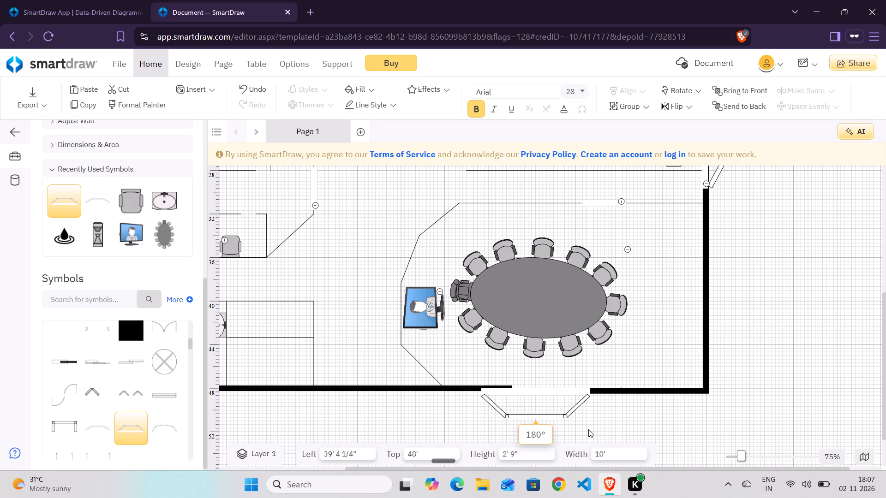
pyautogui.moveTo(534, 400); pyautogui.dragTo(548, 386)
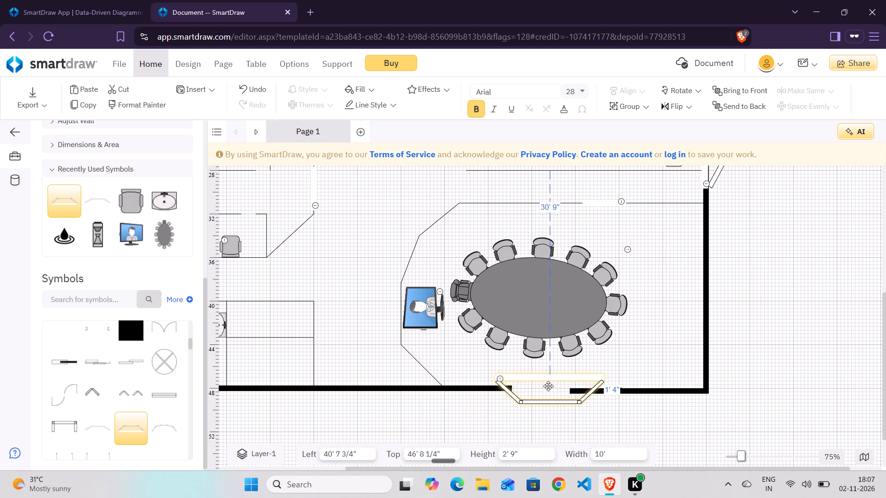
pyautogui.moveTo(548, 386); pyautogui.dragTo(541, 371)
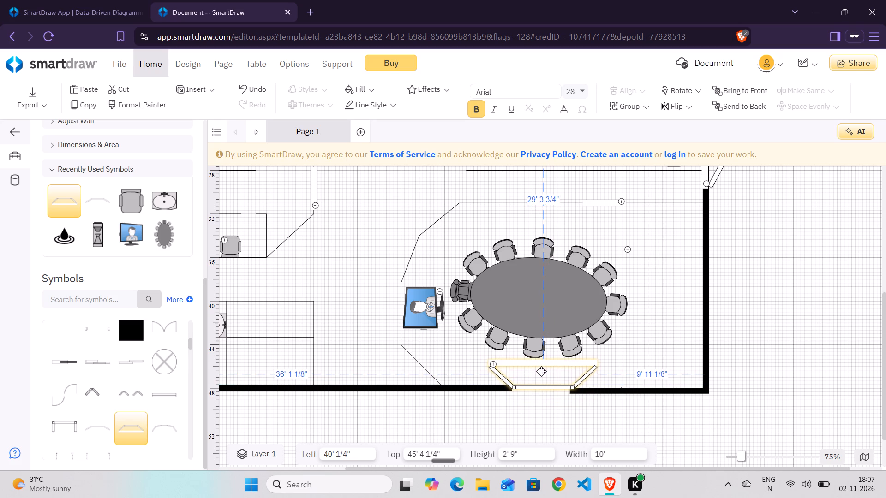
pyautogui.moveTo(541, 371); pyautogui.dragTo(541, 373)
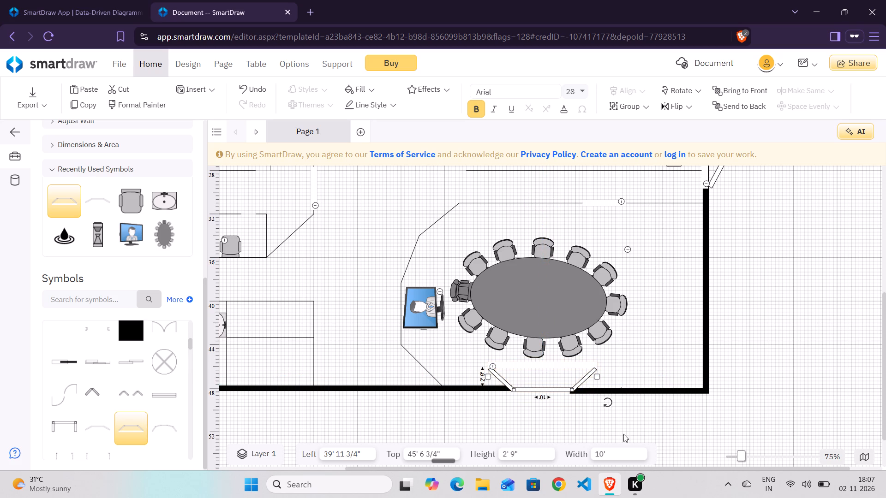
pyautogui.click(681, 414)
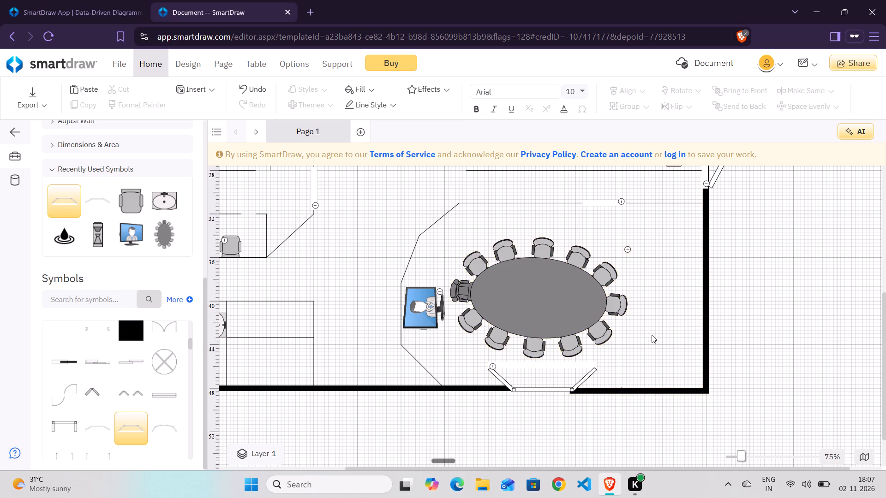
# Try to shift the plan's upper-left exterior wall segment outward toward the line of the lower-left wall.
pyautogui.hscroll(2, 652, 335)
pyautogui.hscroll(1, 434, 303)
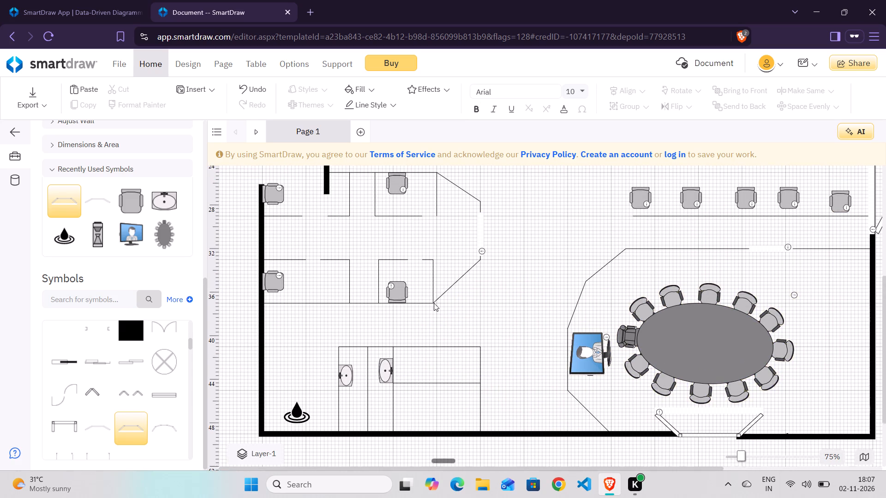
pyautogui.hscroll(2, 434, 303)
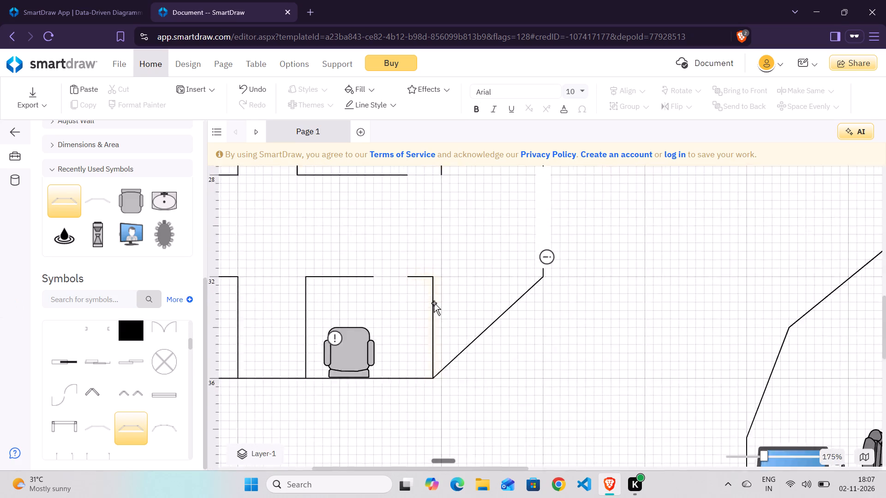
pyautogui.hscroll(1, 519, 300)
pyautogui.scroll(1, 519, 300)
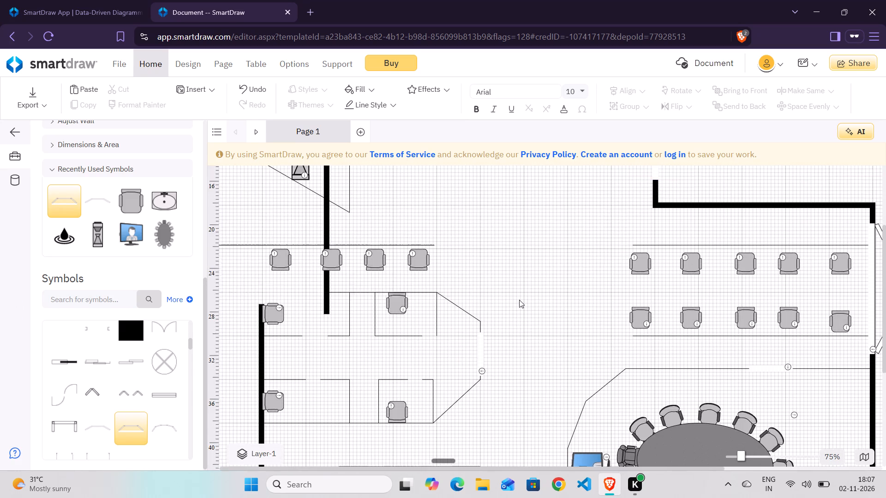
pyautogui.scroll(1, 519, 300)
pyautogui.scroll(-1, 415, 299)
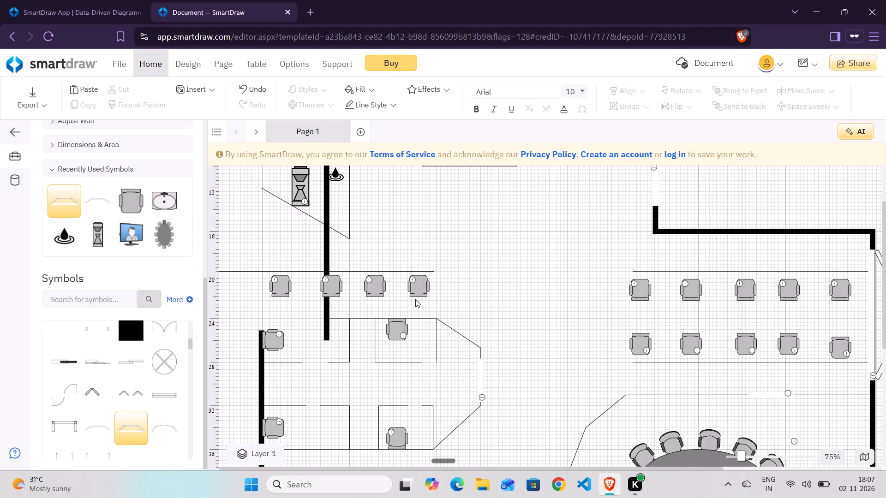
pyautogui.scroll(-1, 415, 299)
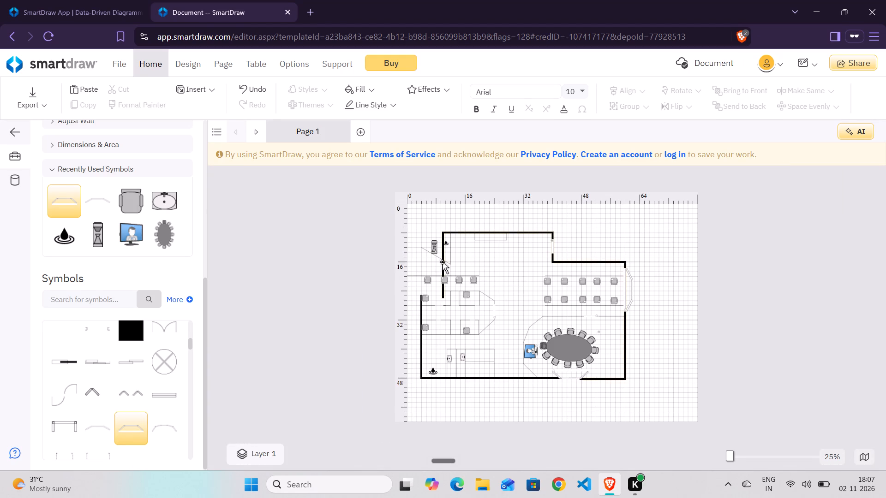
pyautogui.moveTo(443, 260); pyautogui.dragTo(435, 261)
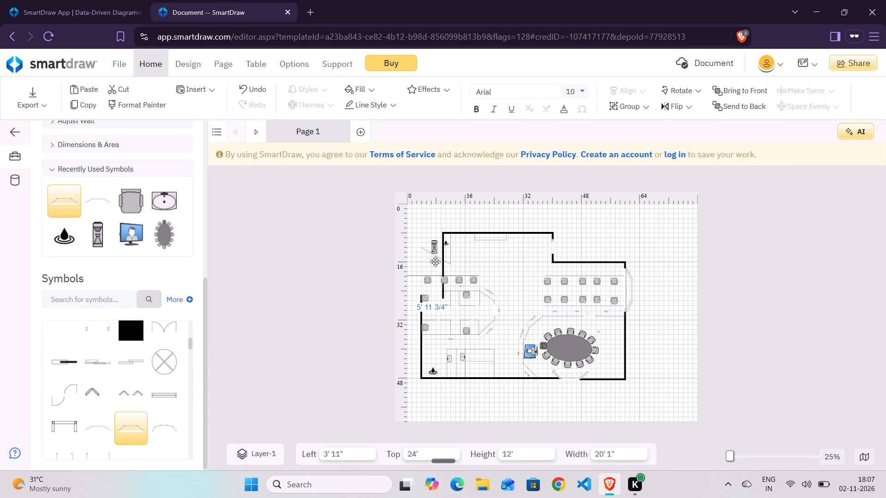
pyautogui.moveTo(435, 261); pyautogui.dragTo(429, 262)
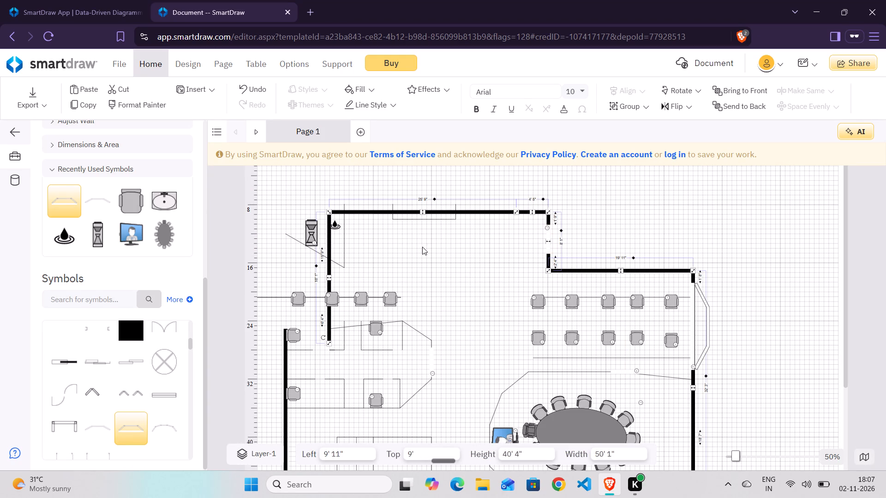
# Stretch the exterior wall's upper-left corner outward and pull its free lower end onto the lower-left wall.
pyautogui.moveTo(330, 211); pyautogui.dragTo(302, 214)
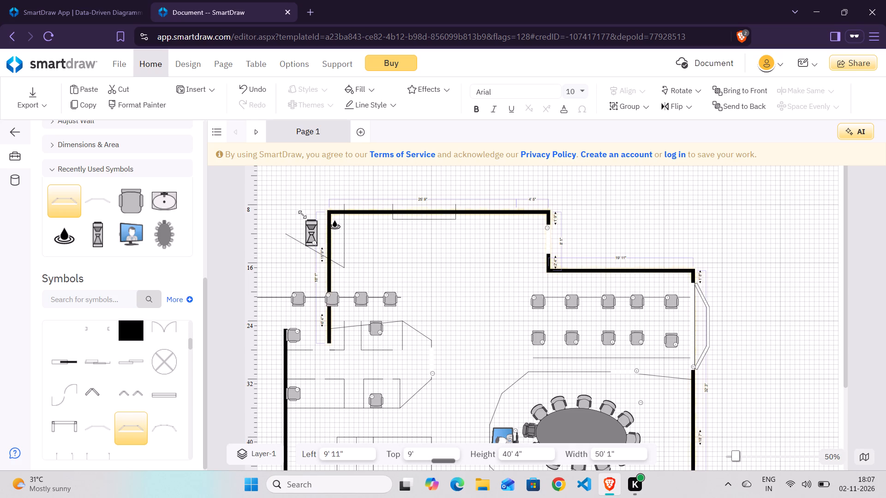
pyautogui.moveTo(302, 214); pyautogui.dragTo(282, 214)
pyautogui.moveTo(344, 343); pyautogui.dragTo(289, 348)
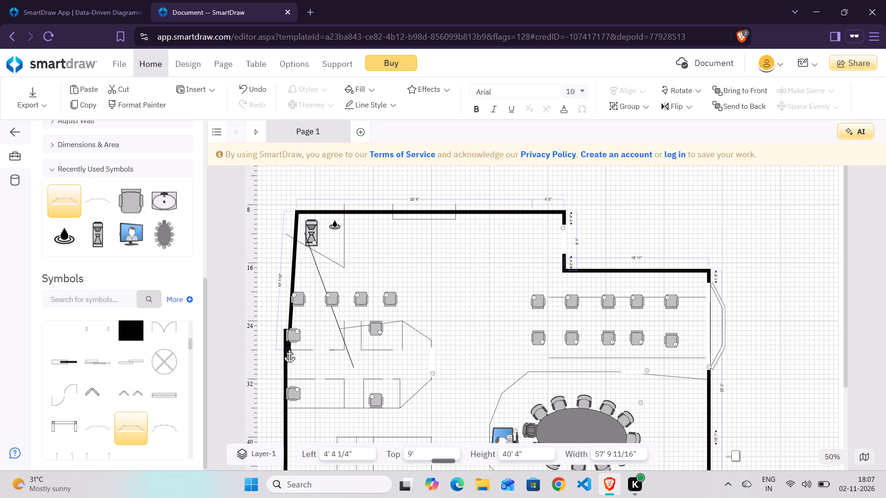
pyautogui.moveTo(289, 348); pyautogui.dragTo(285, 346)
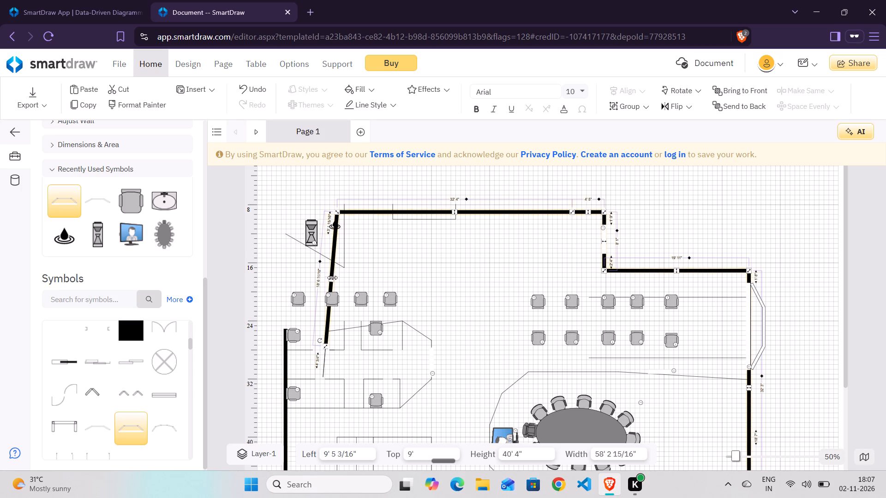
# Try to shift the sloping upper-left exterior wall segment outward and move the top exterior wall up.
pyautogui.moveTo(331, 279); pyautogui.dragTo(288, 281)
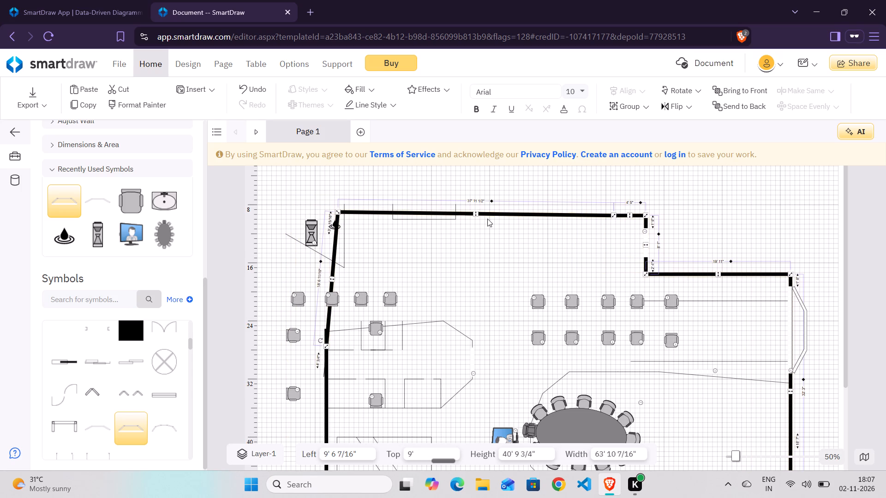
pyautogui.moveTo(498, 215); pyautogui.dragTo(414, 200)
# Move the lower-left exterior wall outward at its bottom corner and upper end so it stands vertical at Left 1' 7 5/8".
pyautogui.scroll(-1, 634, 320)
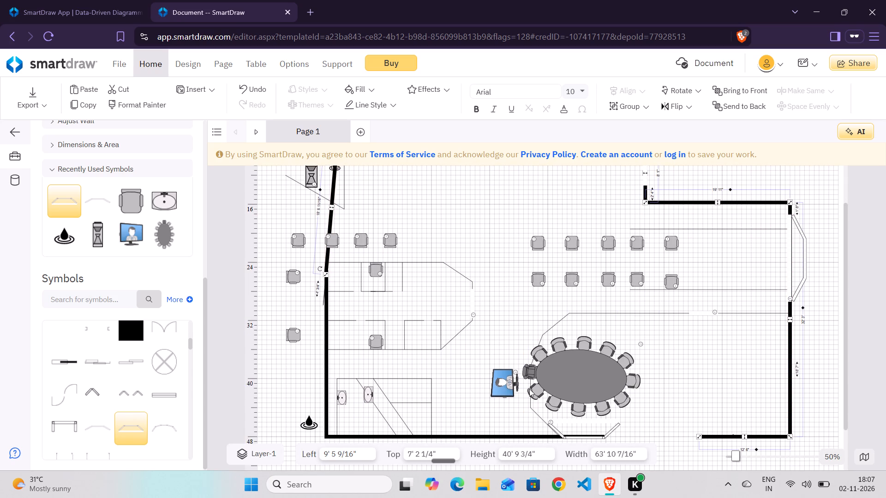
pyautogui.scroll(1, 369, 317)
pyautogui.scroll(-2, 369, 317)
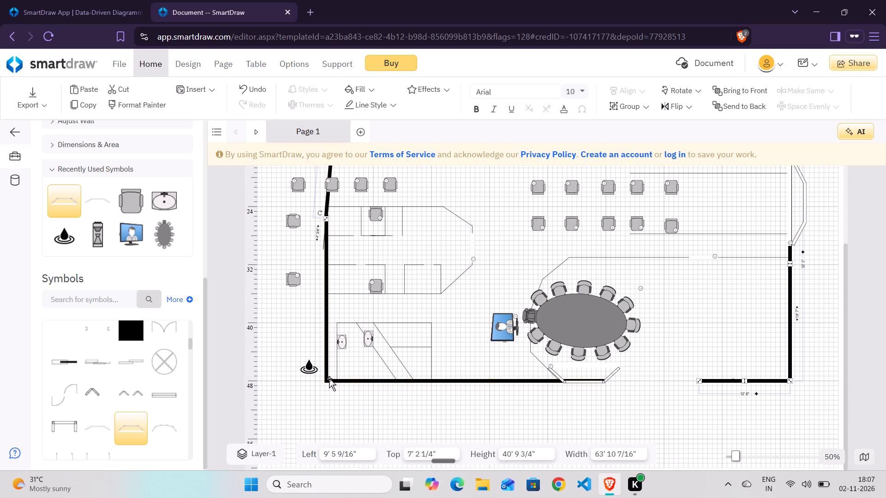
pyautogui.click(329, 379)
pyautogui.moveTo(325, 380); pyautogui.dragTo(293, 380)
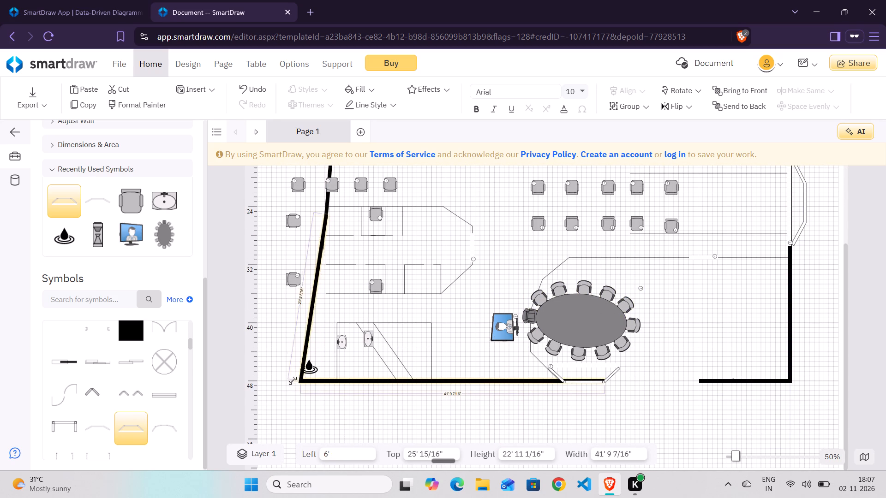
pyautogui.moveTo(293, 380); pyautogui.dragTo(254, 379)
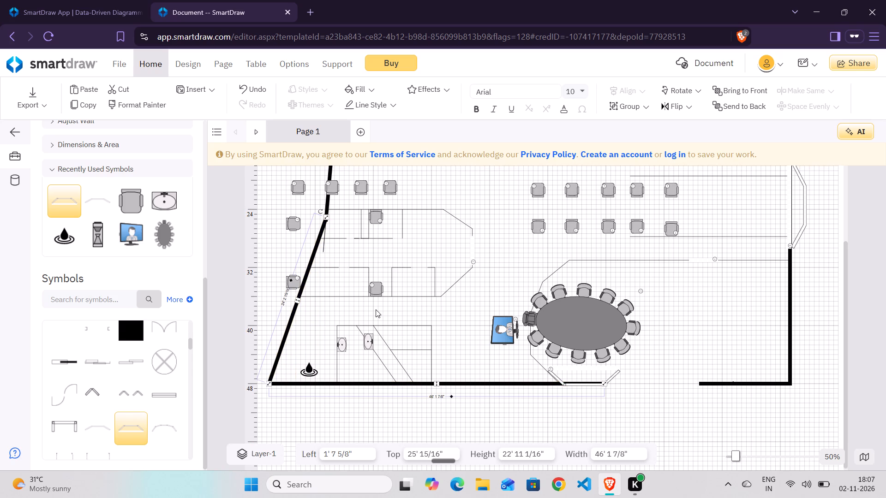
pyautogui.scroll(2, 376, 309)
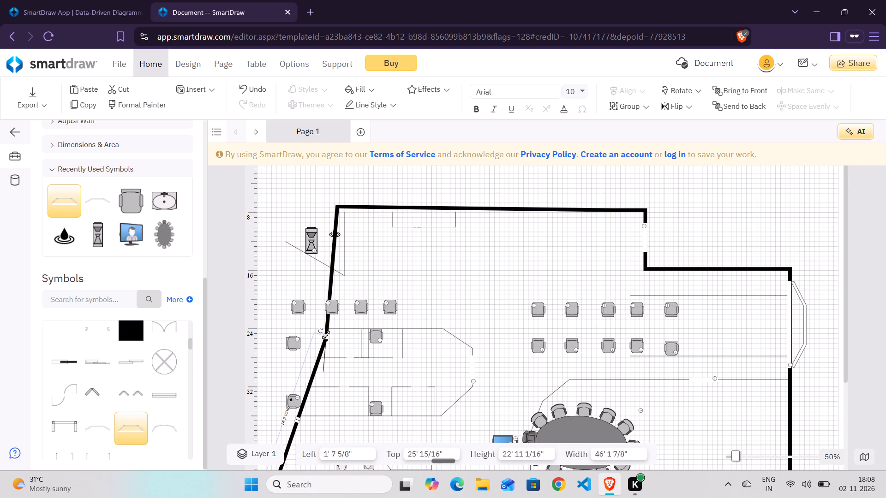
pyautogui.moveTo(326, 335); pyautogui.dragTo(258, 342)
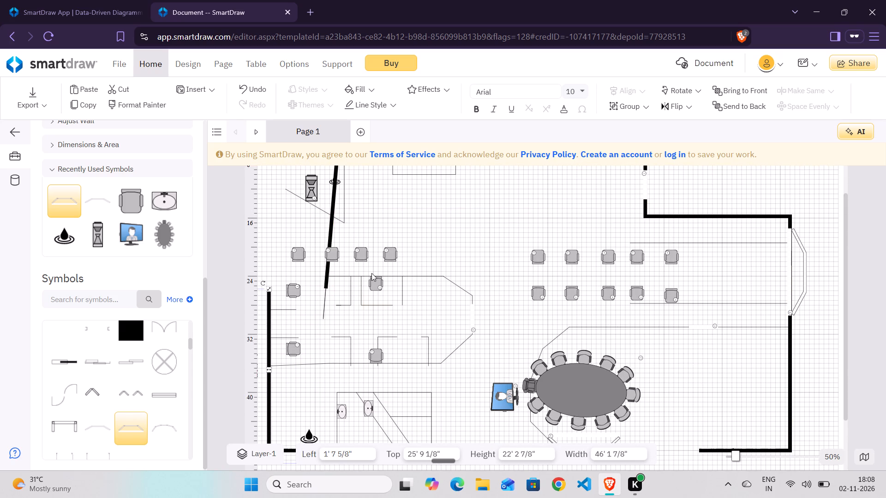
# Try to line up the upper exterior wall's free lower end and upper-left corner with the lower-left wall.
pyautogui.click(326, 287)
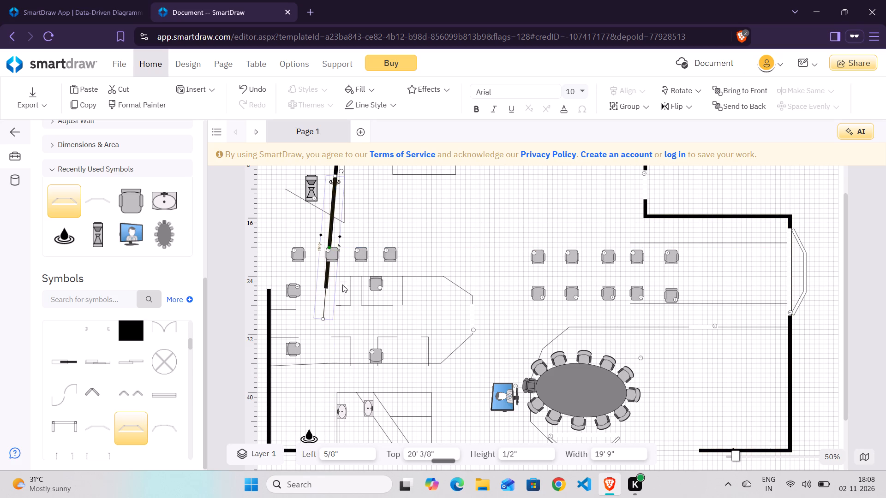
pyautogui.scroll(1, 345, 273)
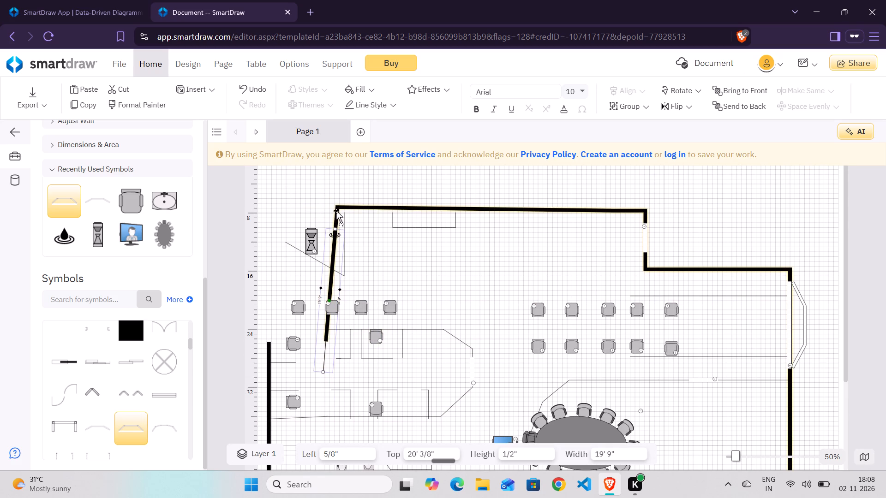
pyautogui.click(336, 209)
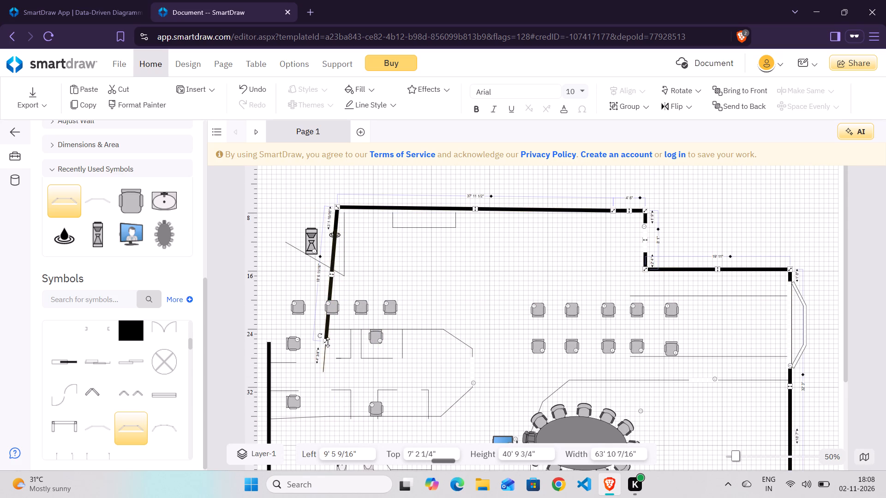
pyautogui.moveTo(325, 340); pyautogui.dragTo(256, 331)
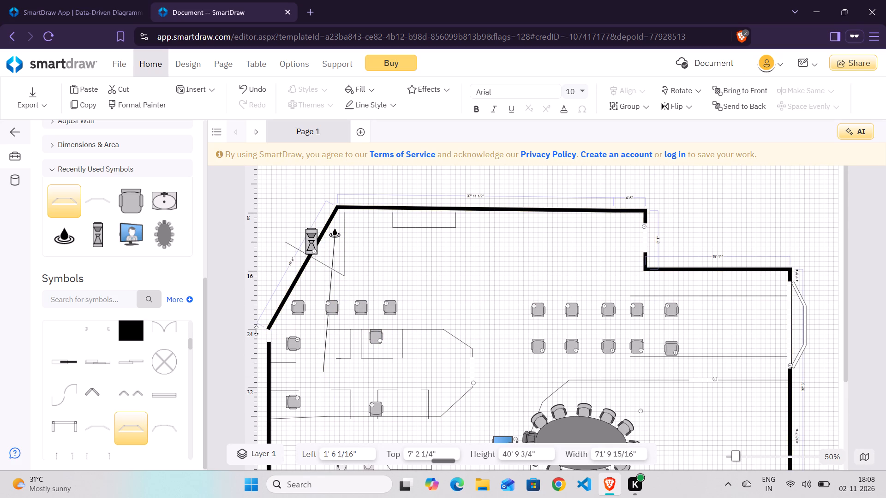
pyautogui.moveTo(256, 331); pyautogui.dragTo(258, 343)
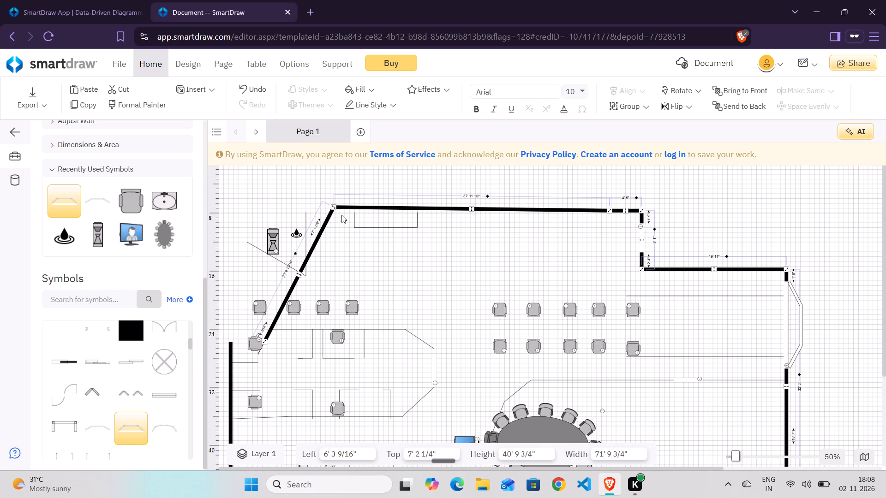
pyautogui.moveTo(334, 207); pyautogui.dragTo(233, 217)
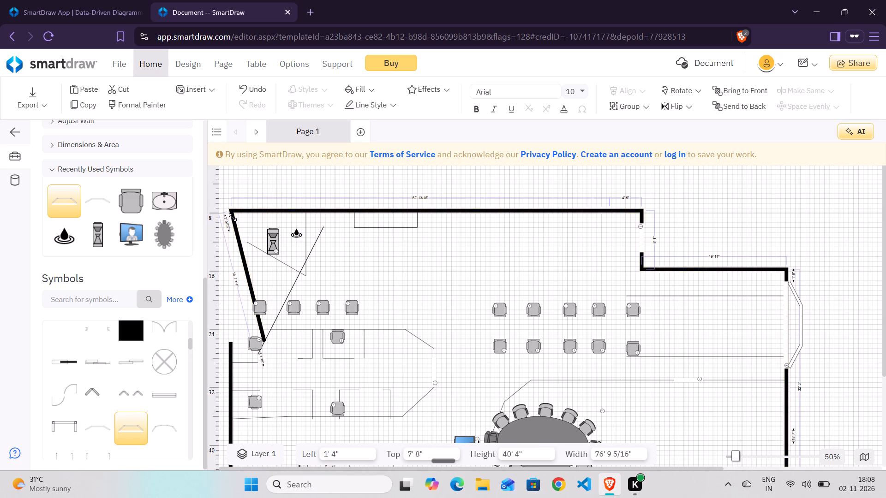
pyautogui.moveTo(233, 217); pyautogui.dragTo(225, 218)
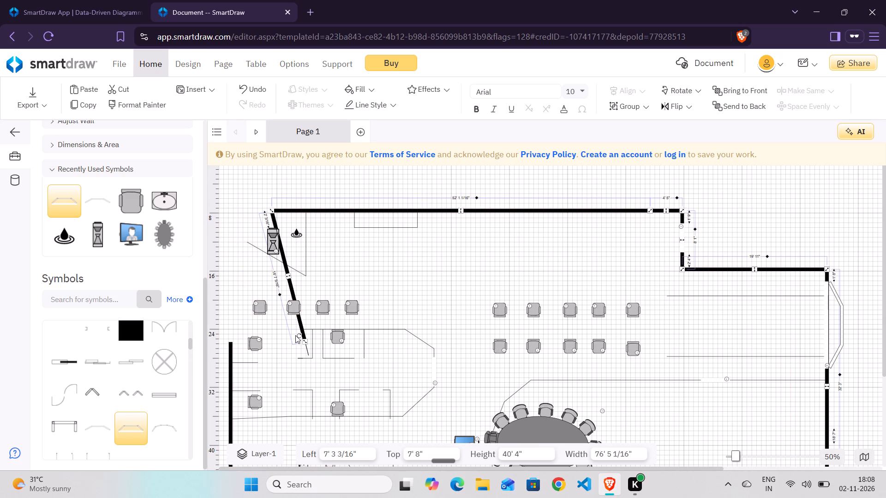
# Try again to join the upper wall's free lower end to the lower-left wall and stretch its upper-left corner outward.
pyautogui.moveTo(304, 339); pyautogui.dragTo(222, 344)
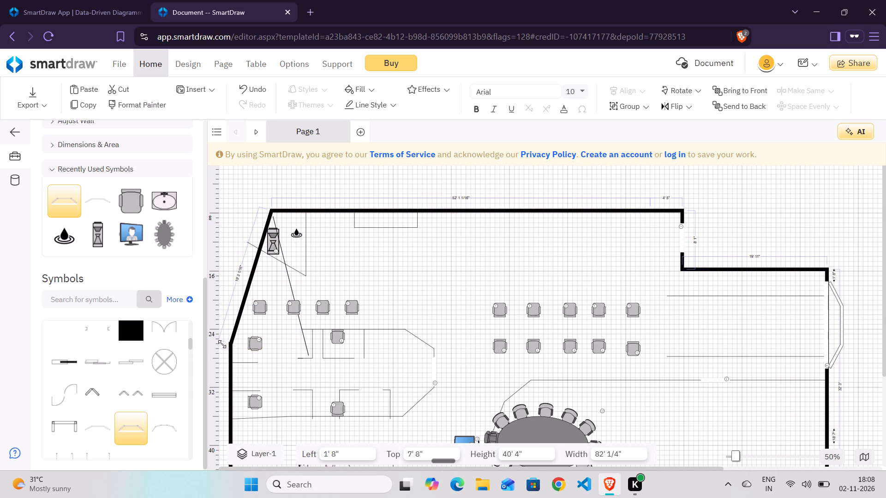
pyautogui.moveTo(222, 344); pyautogui.dragTo(217, 347)
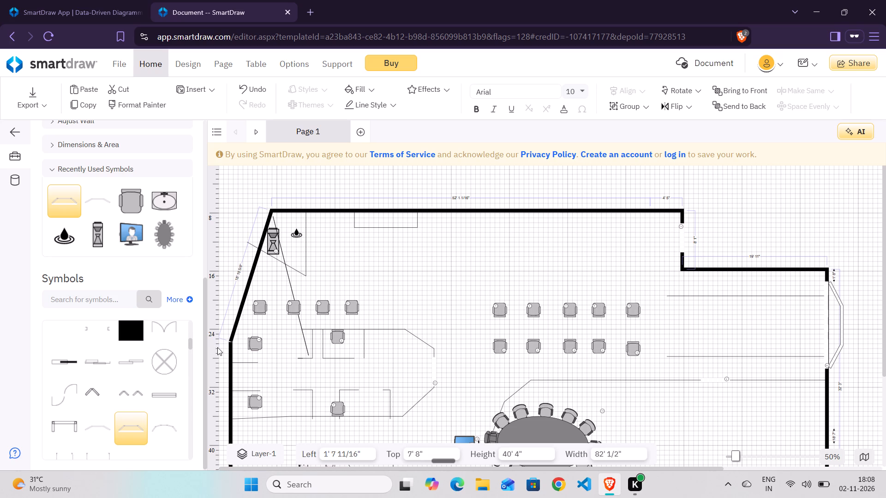
pyautogui.moveTo(217, 347); pyautogui.dragTo(213, 344)
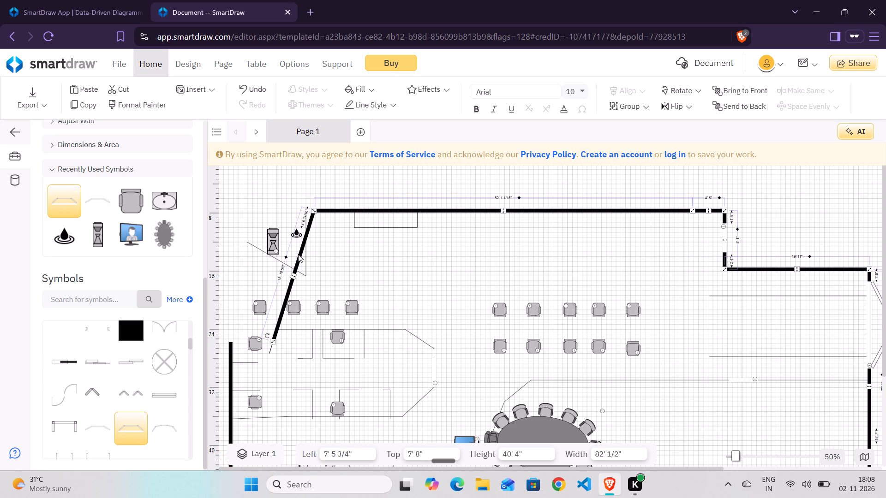
pyautogui.moveTo(311, 213); pyautogui.dragTo(236, 213)
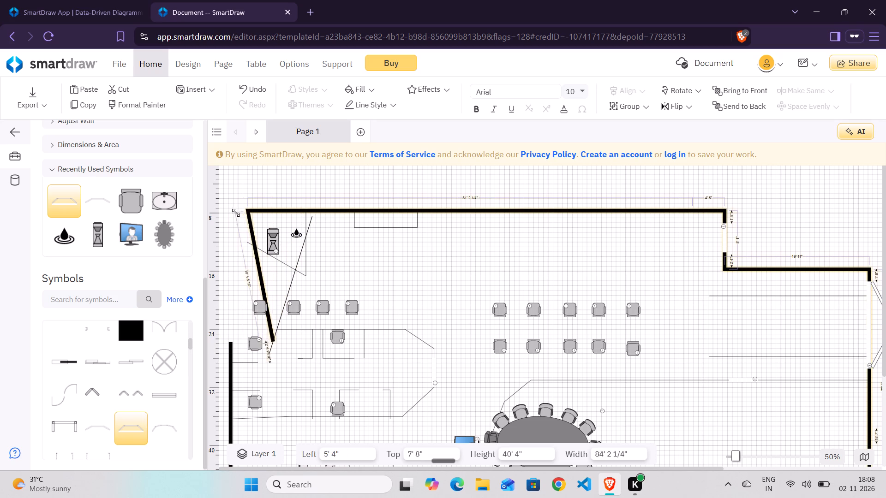
pyautogui.moveTo(236, 213); pyautogui.dragTo(221, 221)
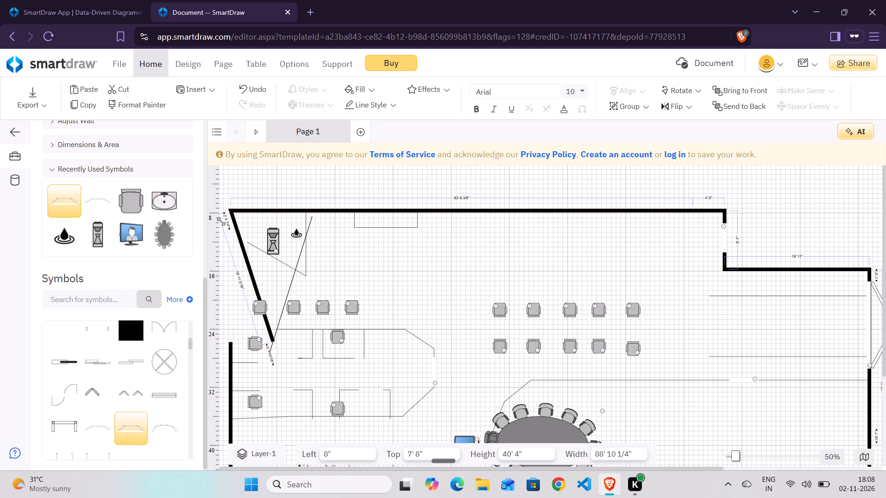
pyautogui.moveTo(221, 221); pyautogui.dragTo(221, 219)
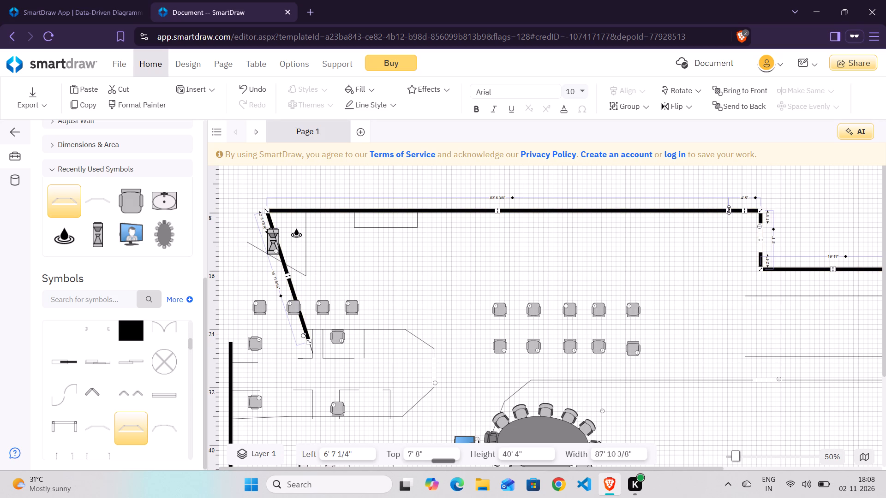
# Slide the joint between the top exterior wall's two segments to about 37' 5" from the upper-left corner.
pyautogui.moveTo(729, 210); pyautogui.dragTo(621, 231)
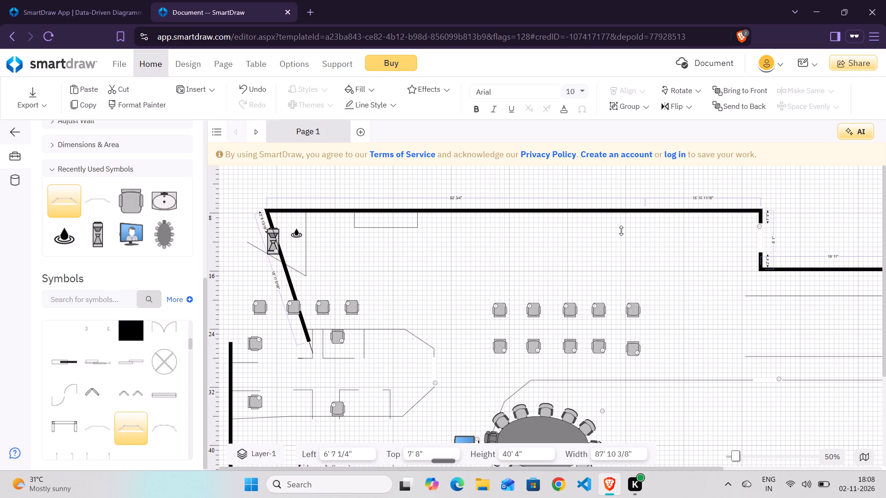
pyautogui.moveTo(621, 231); pyautogui.dragTo(397, 214)
pyautogui.moveTo(397, 214); pyautogui.dragTo(541, 201)
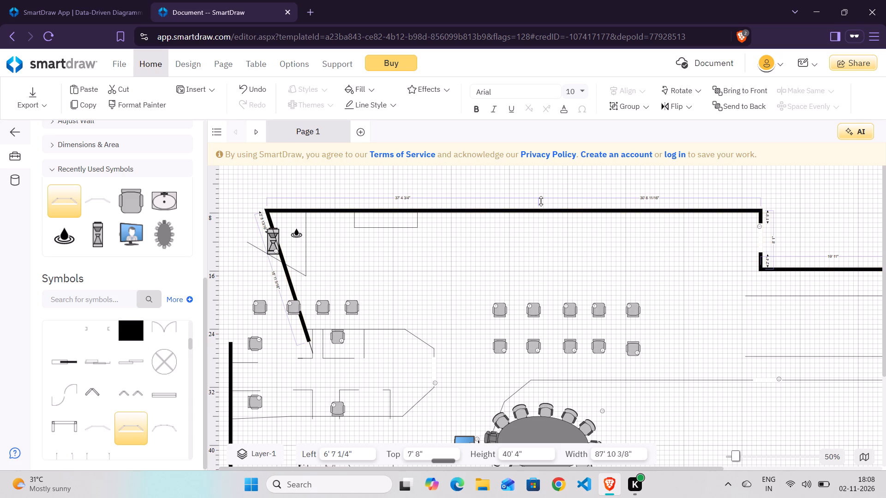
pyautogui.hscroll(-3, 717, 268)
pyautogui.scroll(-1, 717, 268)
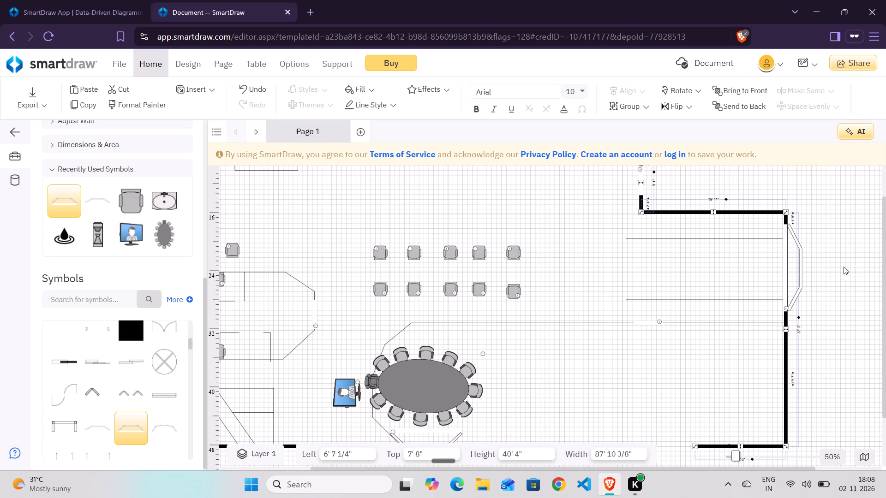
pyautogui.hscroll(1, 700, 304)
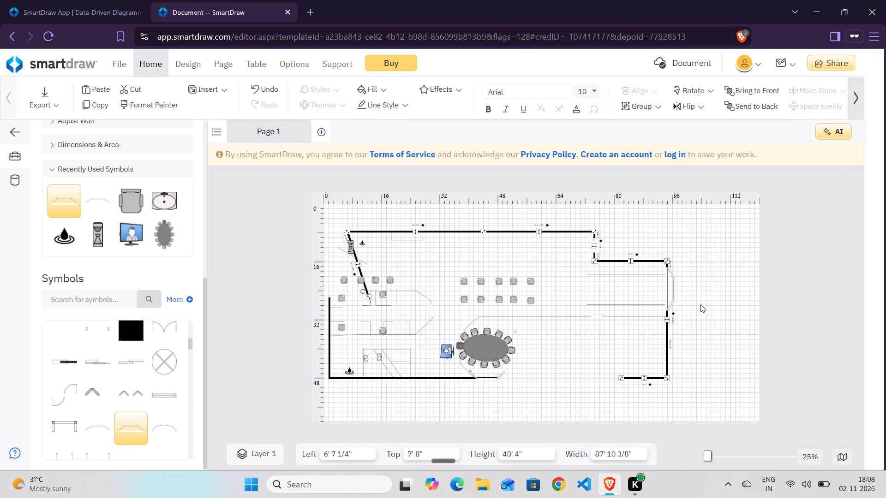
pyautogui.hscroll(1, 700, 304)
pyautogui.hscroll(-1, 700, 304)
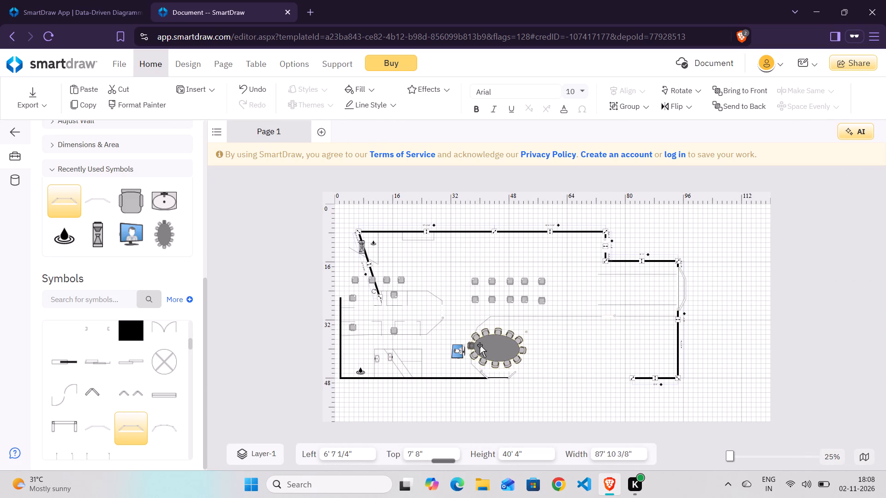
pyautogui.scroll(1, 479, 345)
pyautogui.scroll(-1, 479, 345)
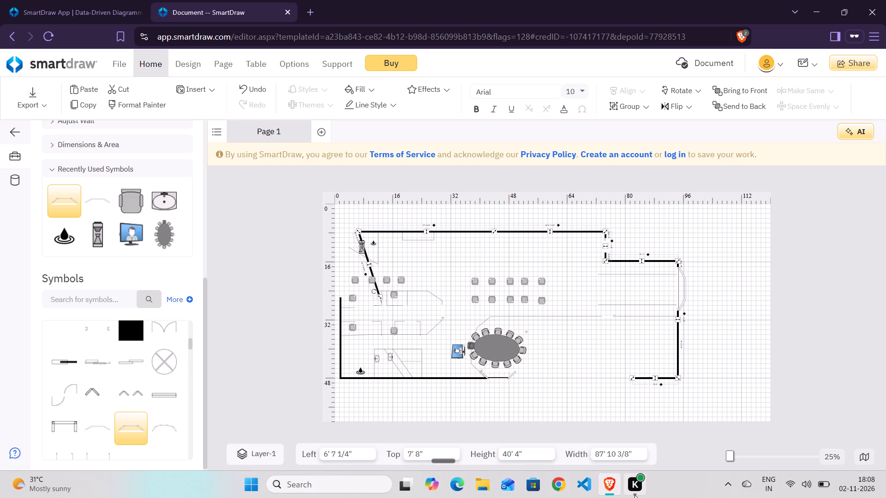